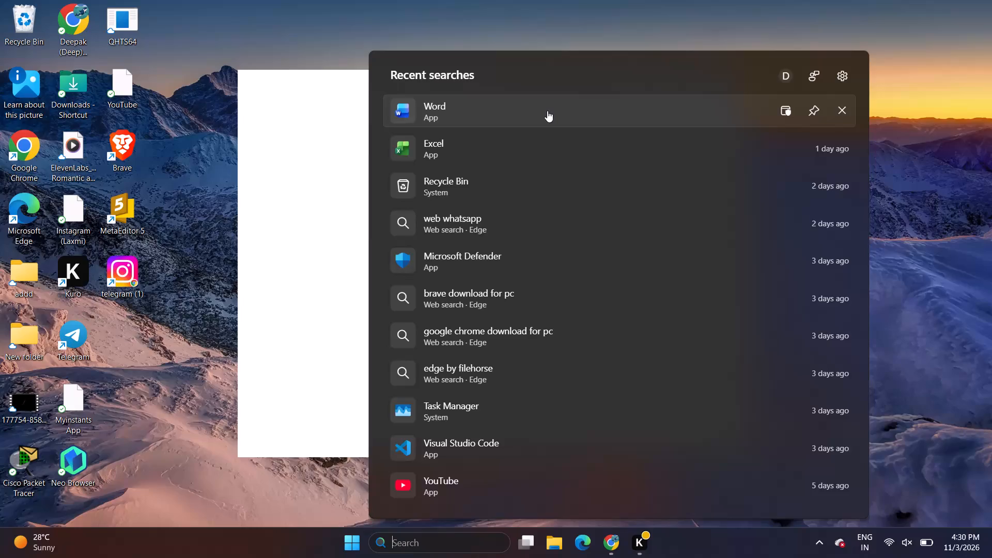
Find Adobe Premiere Pro 2020 on the computer and launch it.
text(pr)
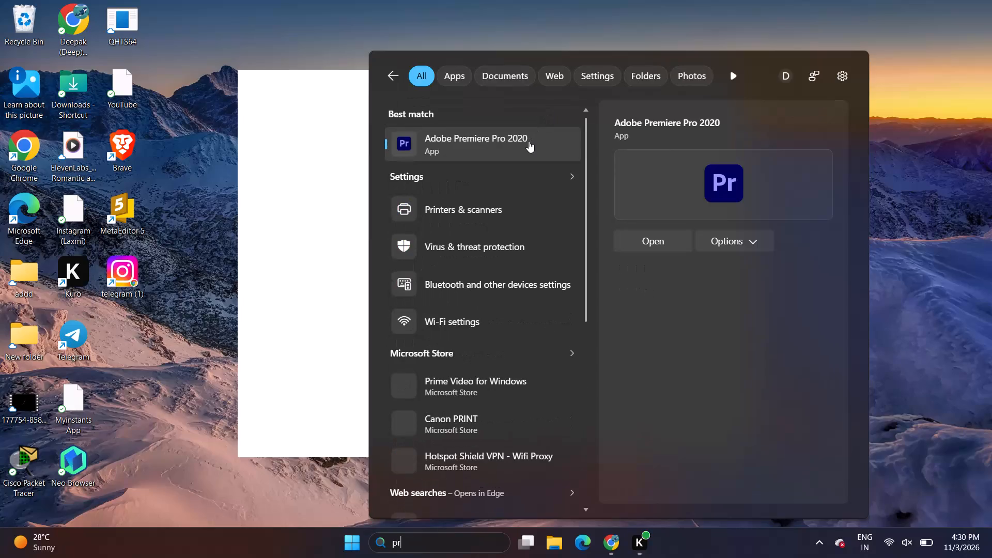
click(529, 141)
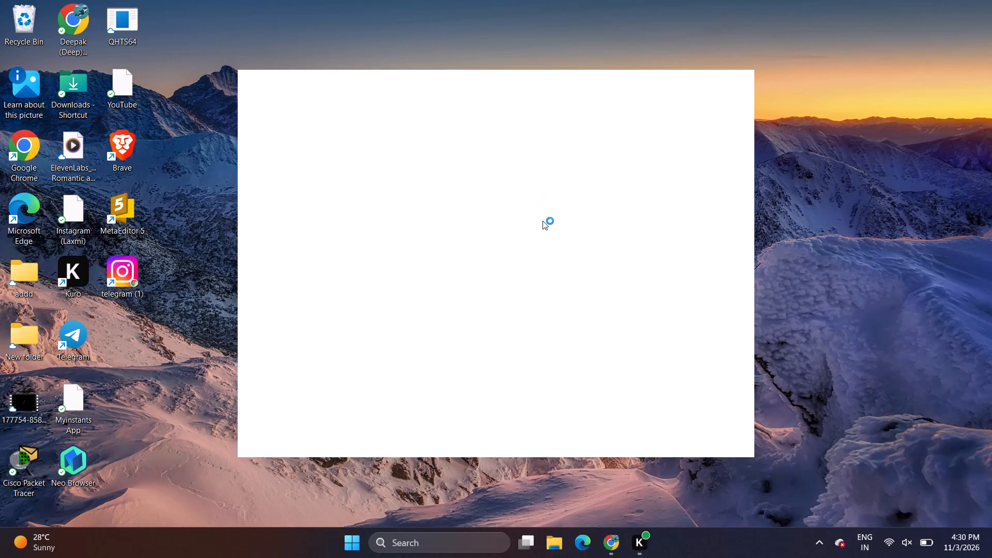
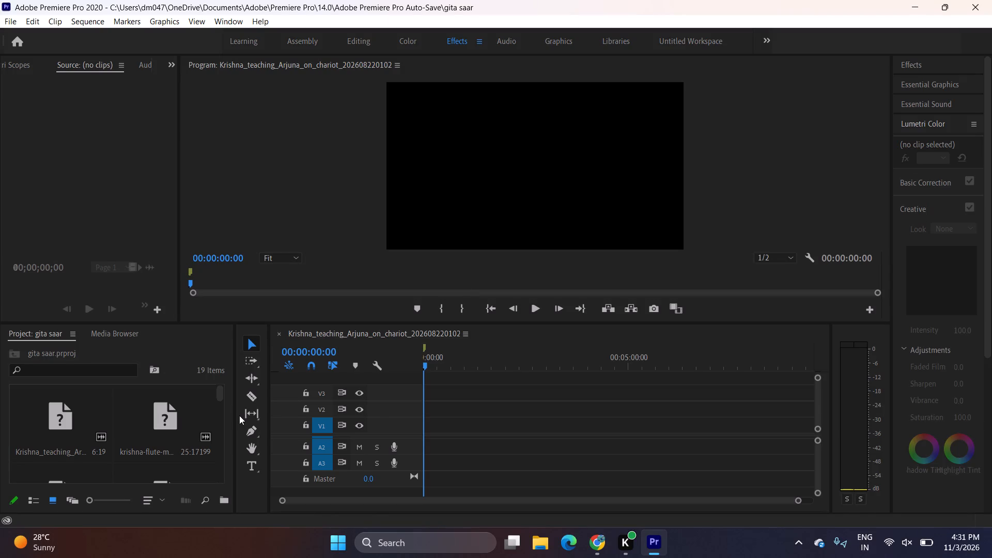
Import the "Jai Jai Ram (From Ramayana)" MP3 from the Downloads folder into the gita saar project.
drag(219, 387, 227, 445)
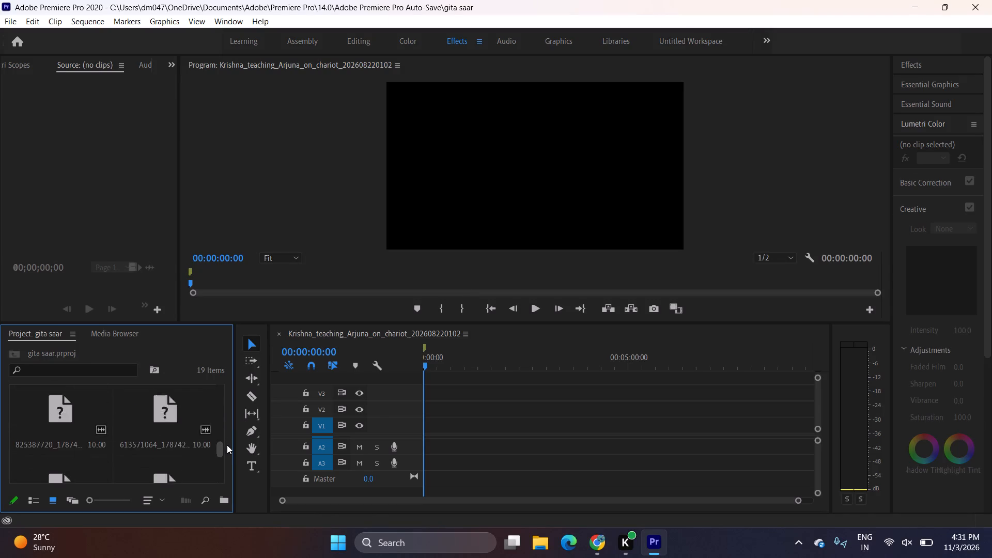
drag(227, 445, 227, 481)
double_click(172, 445)
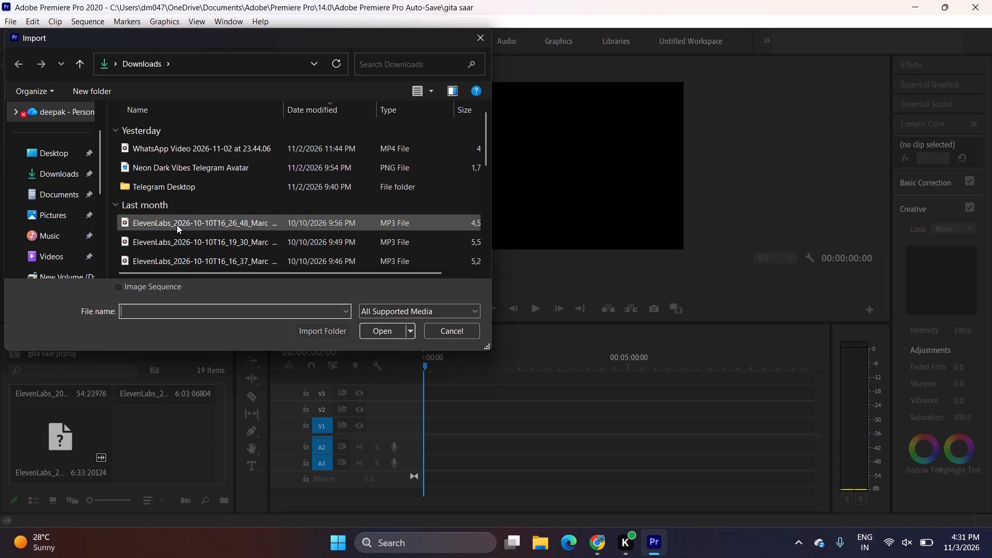
scroll(177, 225, down, 2)
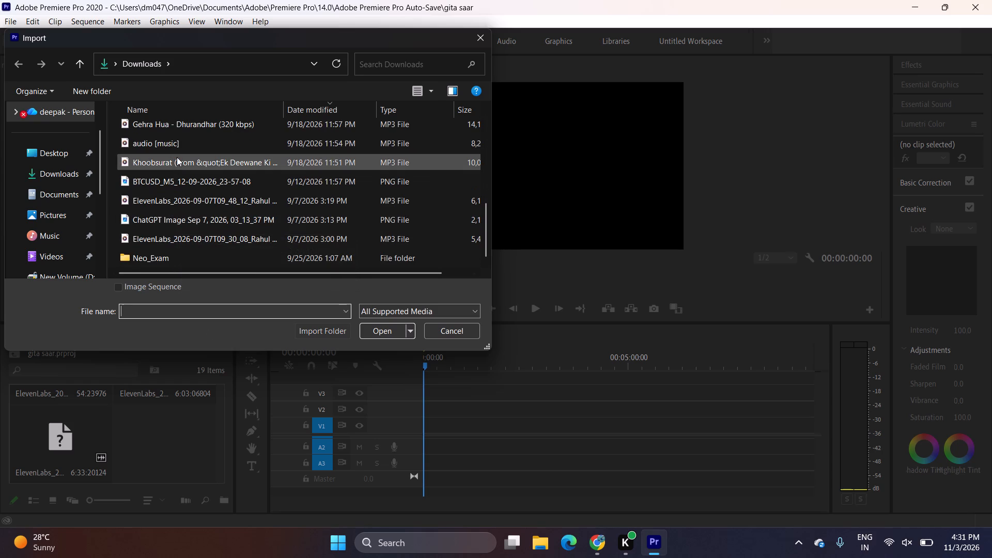
scroll(193, 226, down, 1)
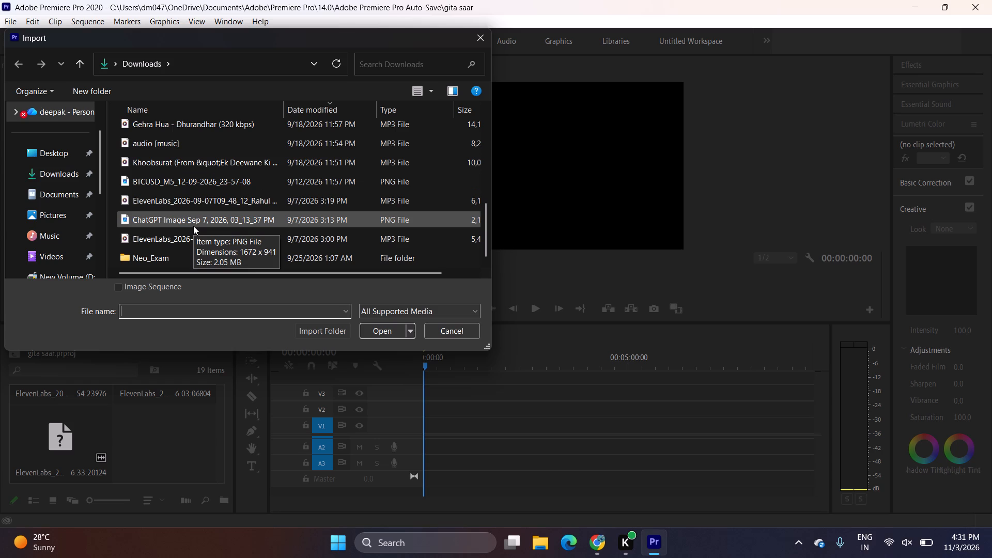
scroll(193, 226, up, 1)
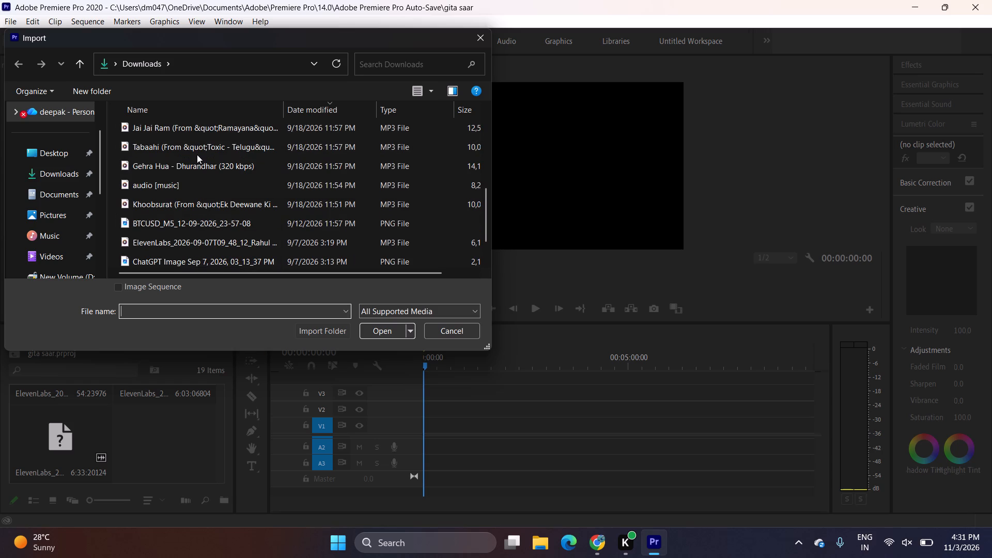
scroll(196, 168, down, 2)
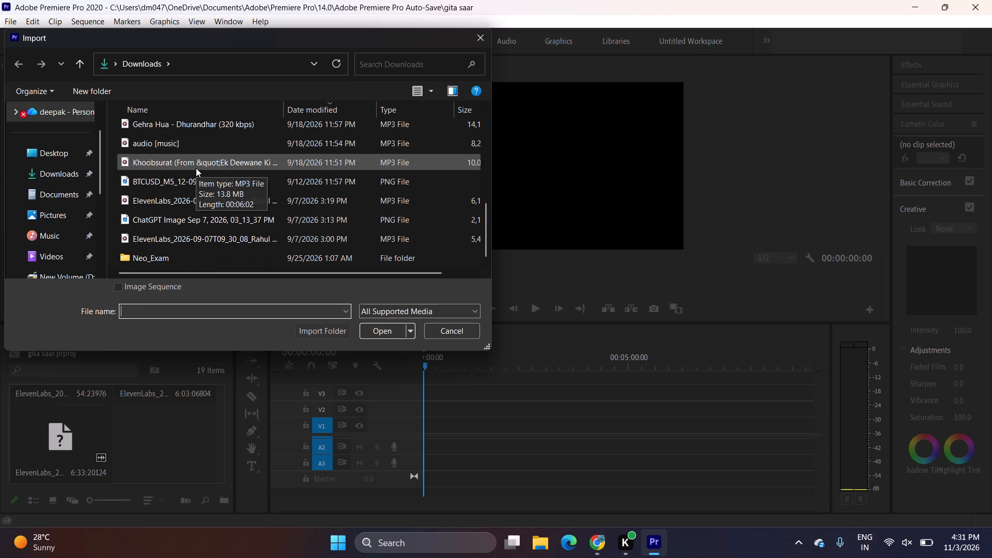
scroll(196, 168, up, 1)
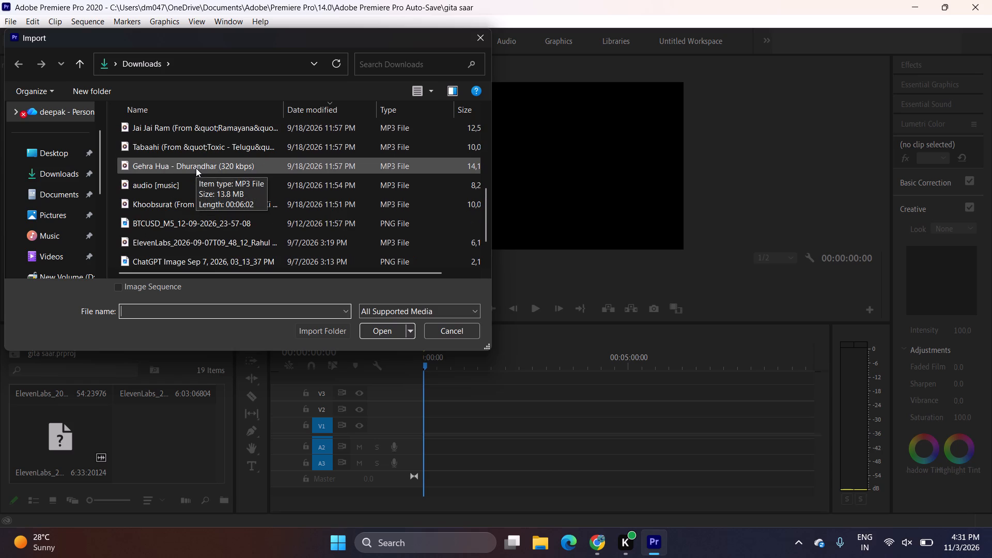
click(197, 136)
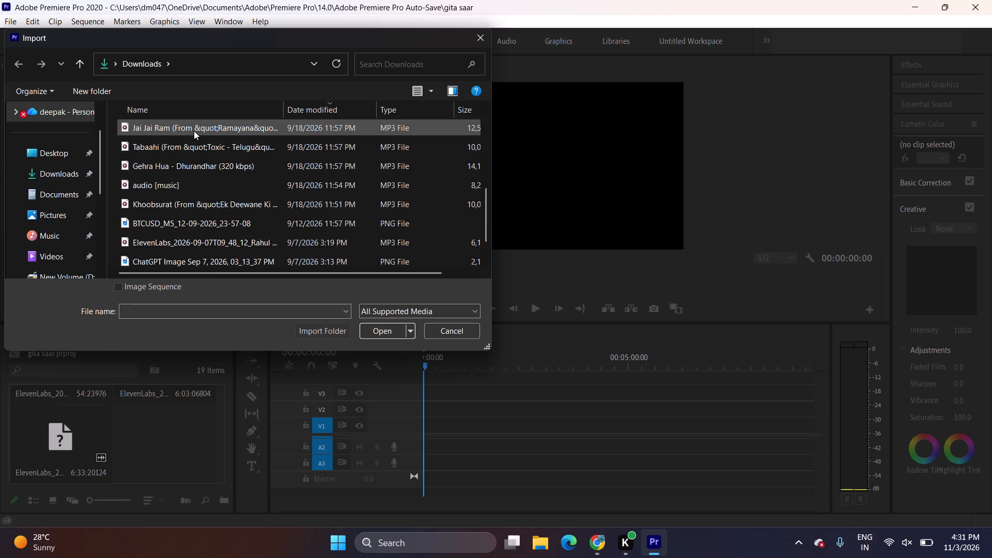
click(194, 131)
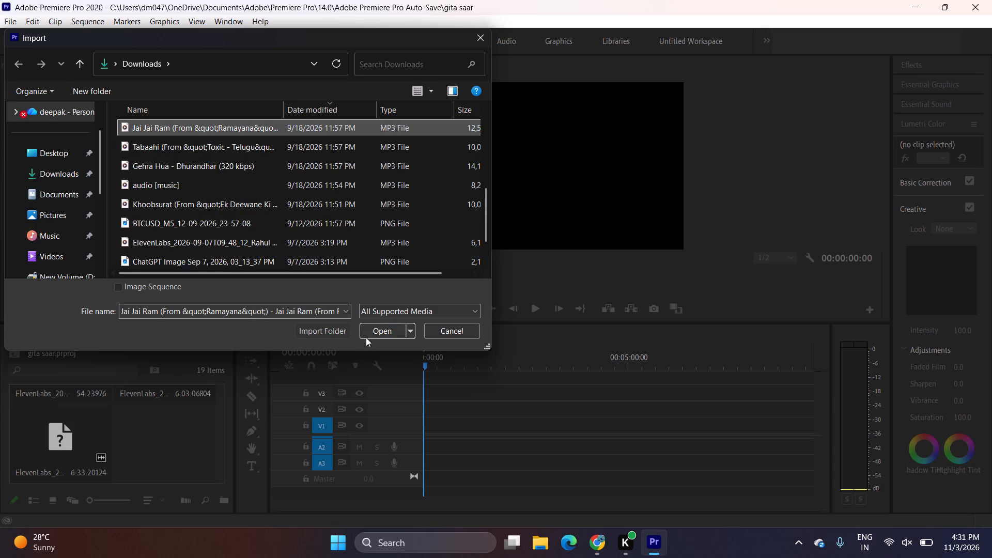
click(374, 334)
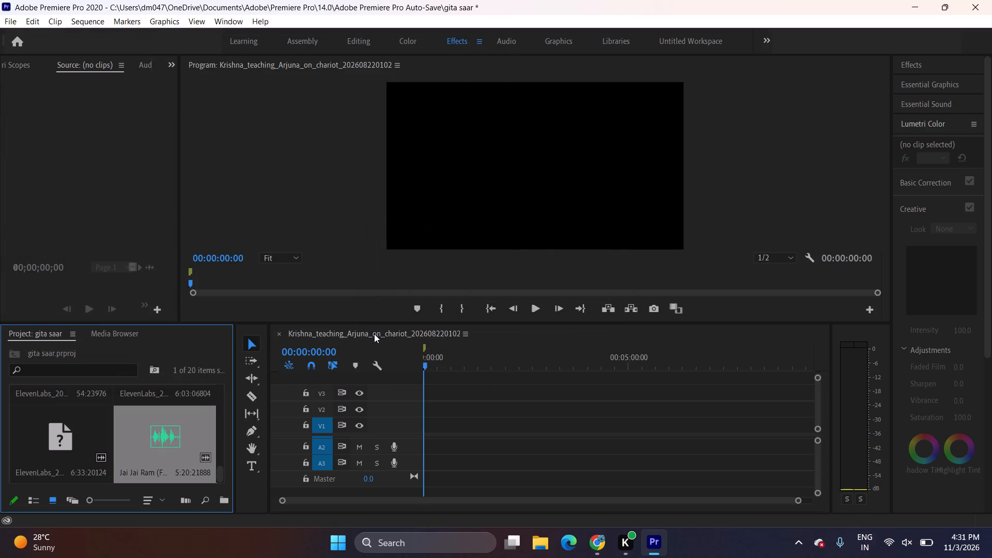
Place the Jai Jai Ram audio on track A2 at the start of the sequence.
drag(139, 437, 453, 425)
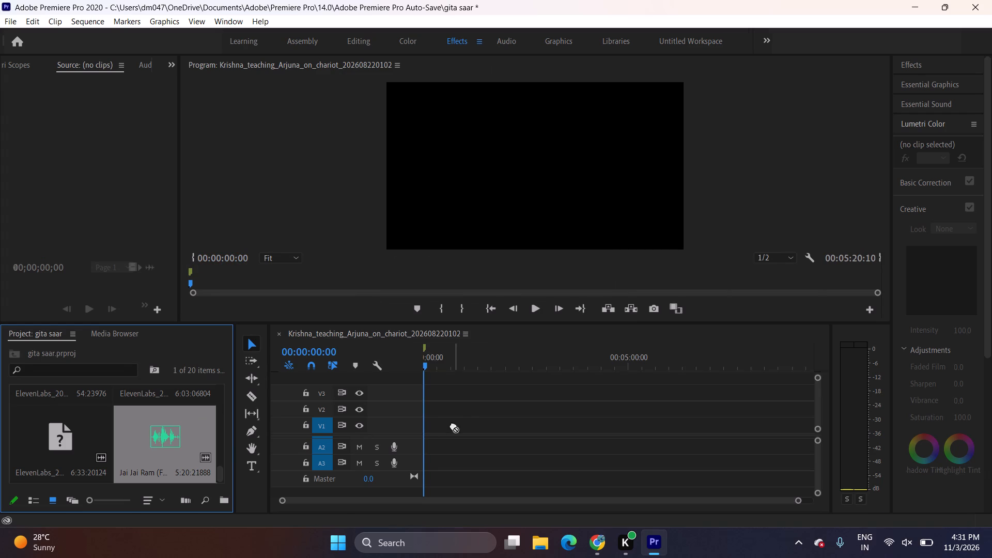
drag(453, 425, 453, 426)
drag(161, 450, 425, 452)
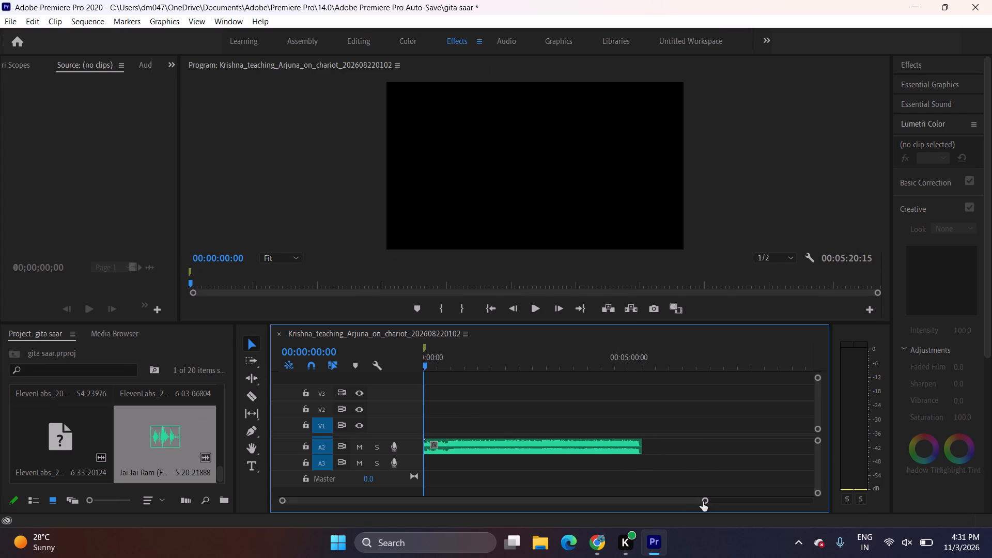
Narrow the Project panel and extend the Timeline panel into the freed space beside the tools.
drag(704, 502, 624, 515)
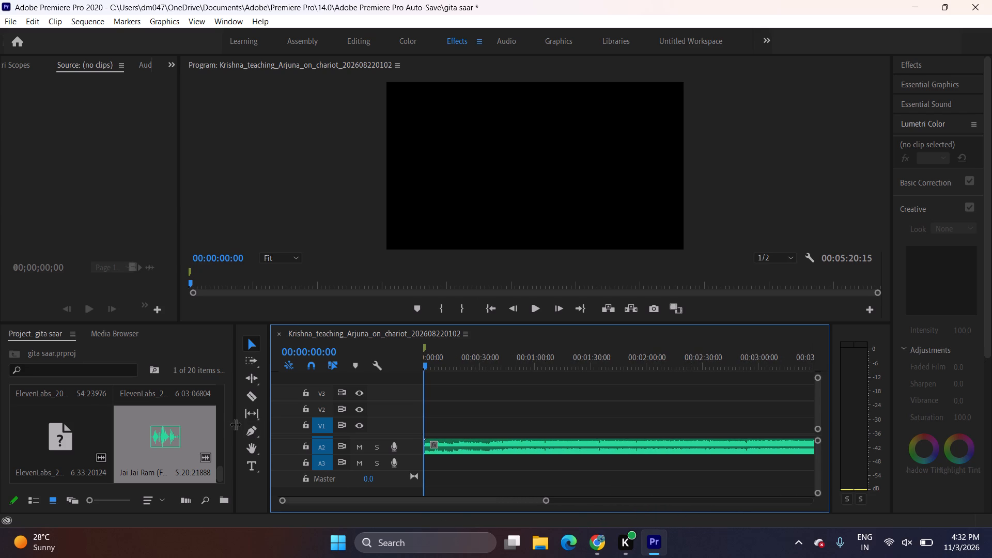
drag(234, 421, 157, 406)
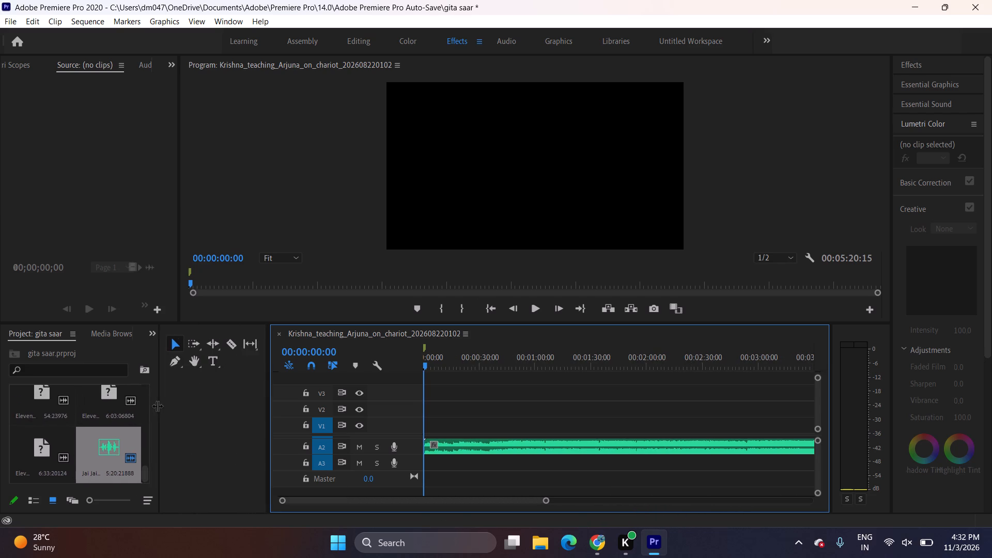
drag(157, 406, 153, 399)
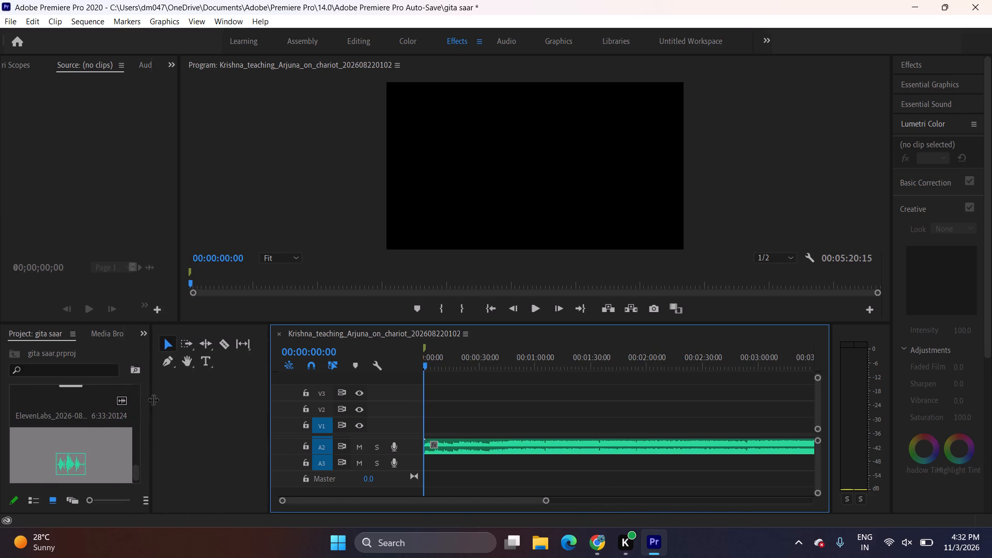
drag(153, 399, 154, 398)
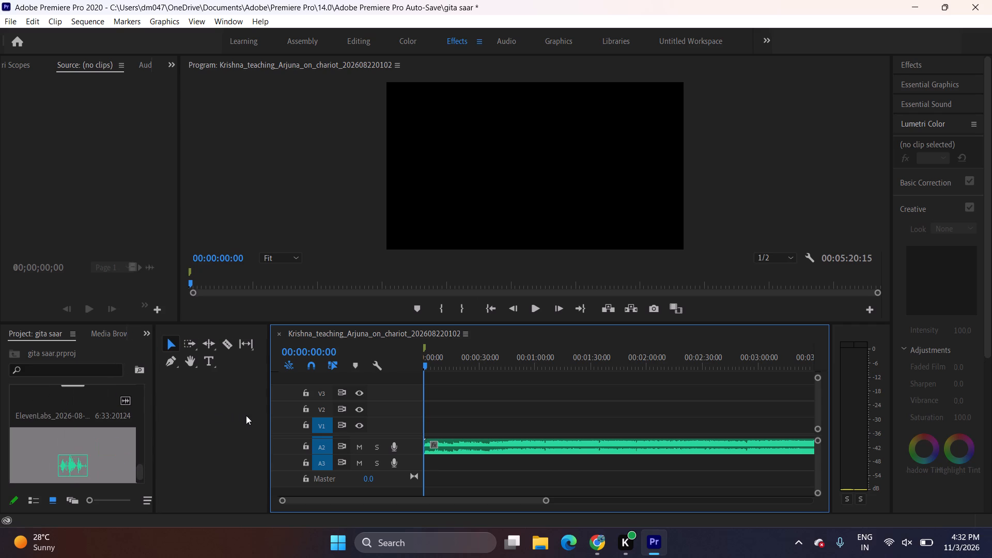
drag(270, 412, 190, 411)
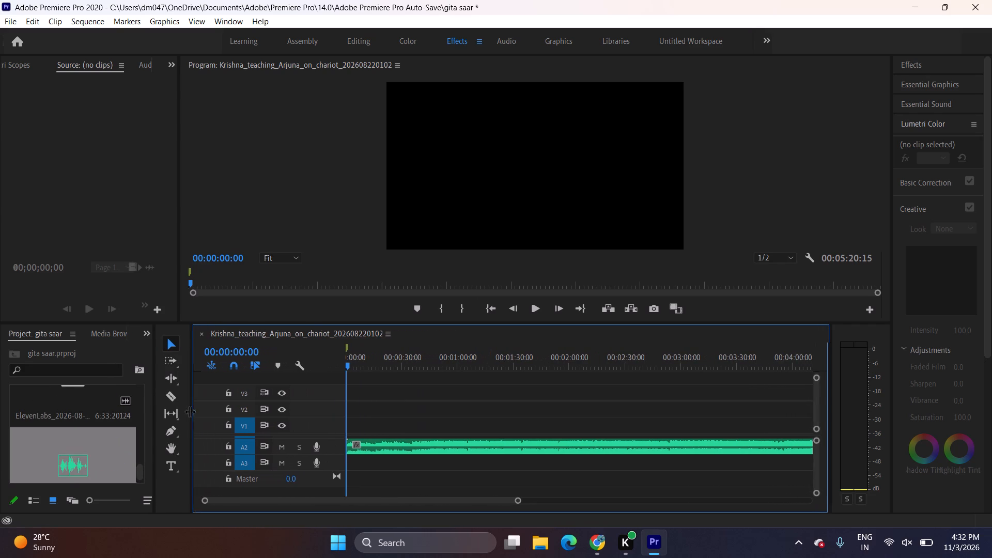
drag(190, 411, 180, 410)
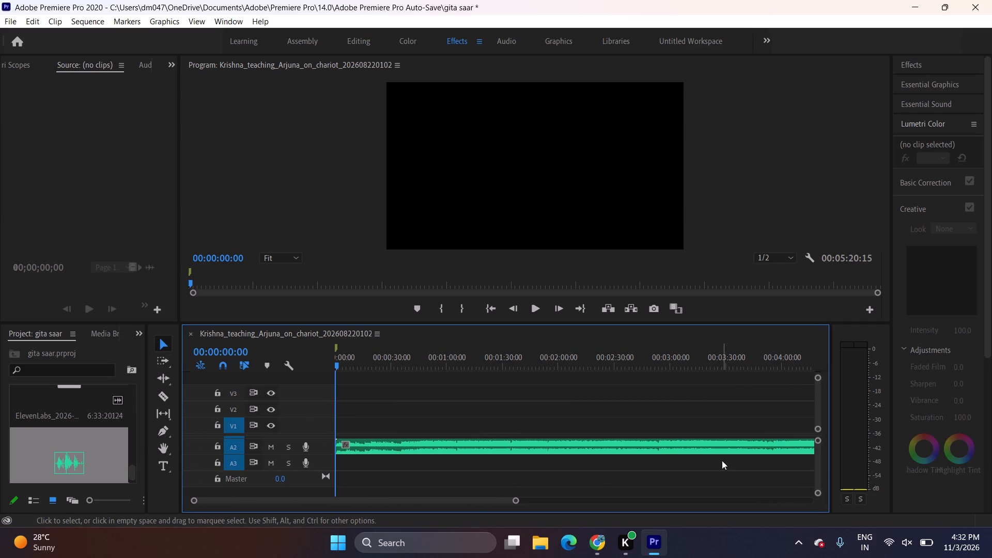
Import the "Neon Dark Vibes Telegram Avatar" PNG from the Downloads folder into the gita saar project.
double_click(126, 420)
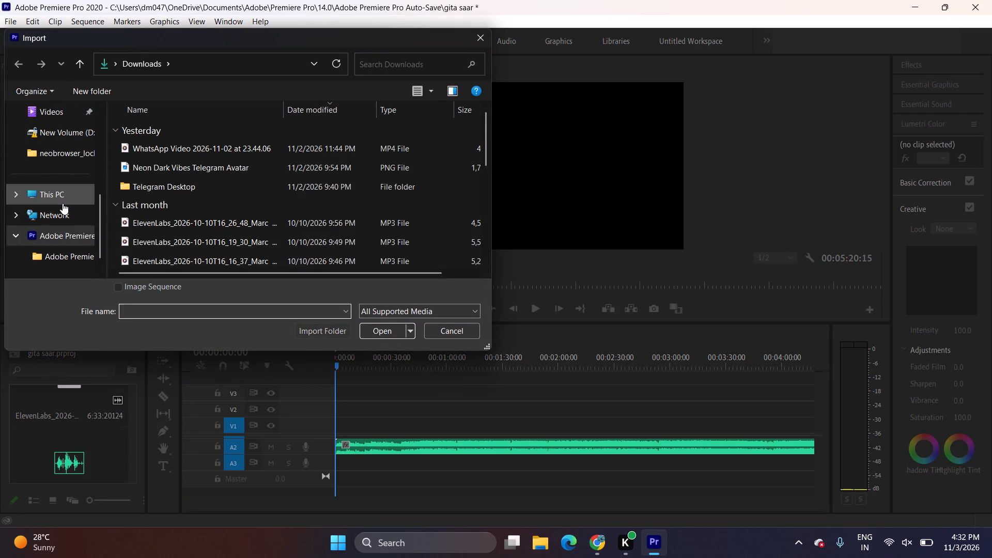
scroll(60, 128, up, 3)
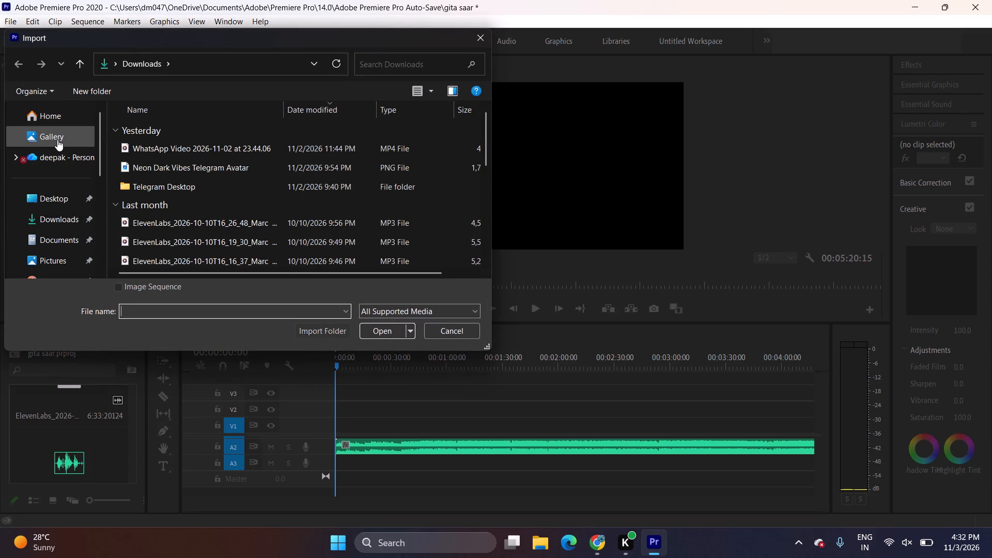
click(57, 139)
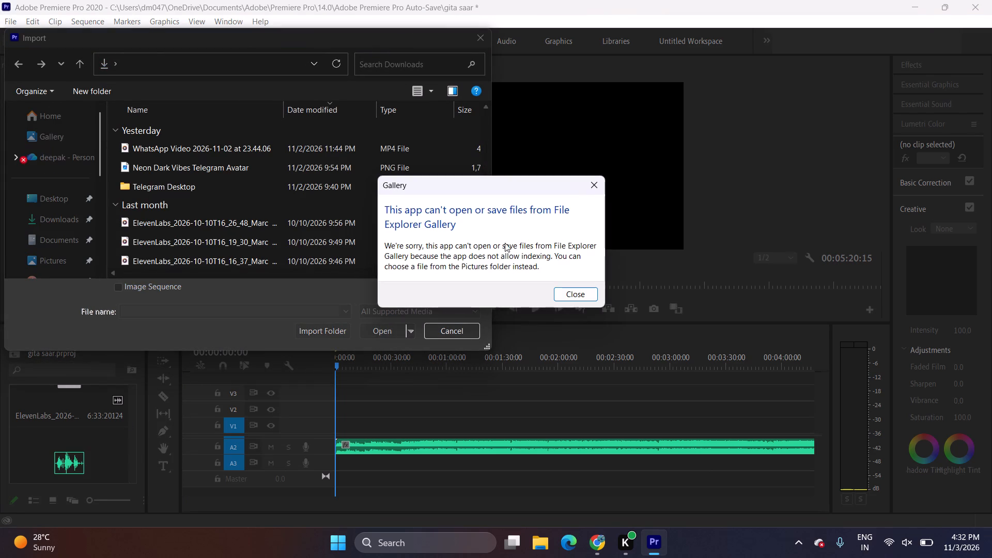
click(577, 293)
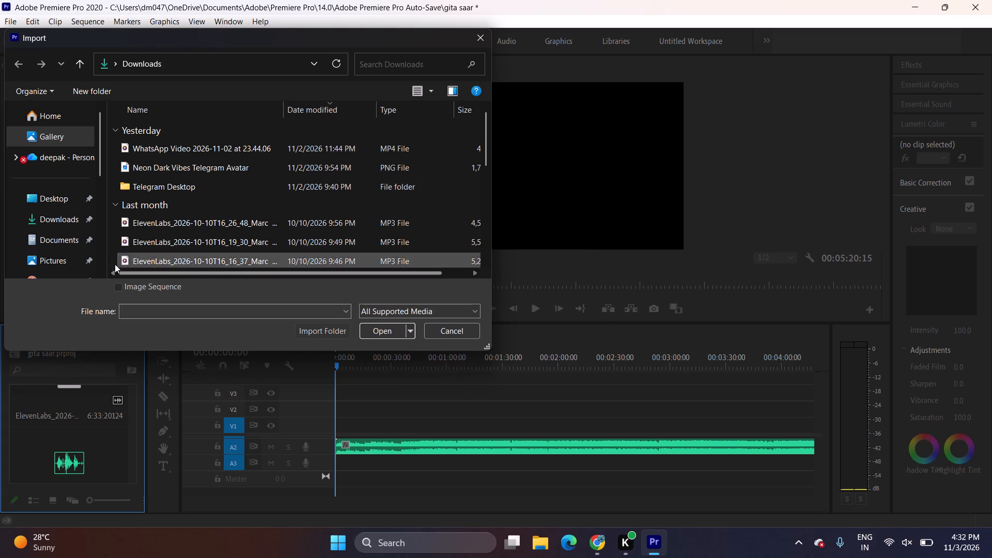
click(54, 210)
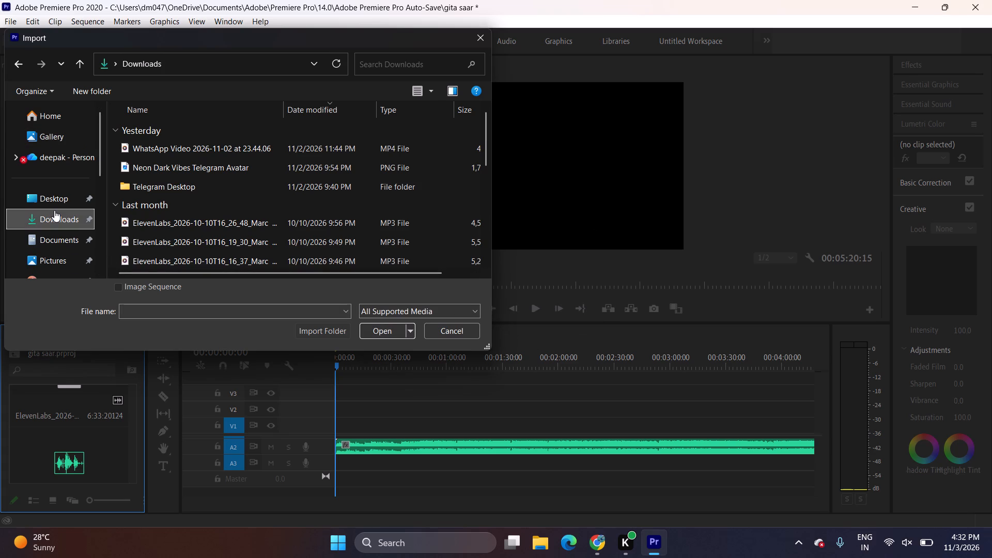
click(196, 167)
click(379, 330)
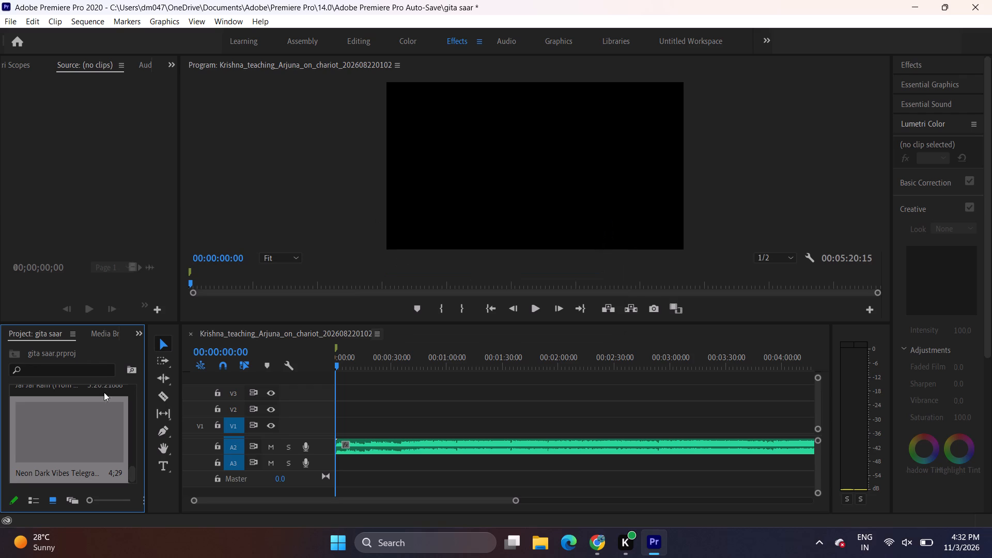
Place the Neon Dark Vibes Telegram Avatar image on track V1 at the start of the sequence.
drag(36, 411, 331, 407)
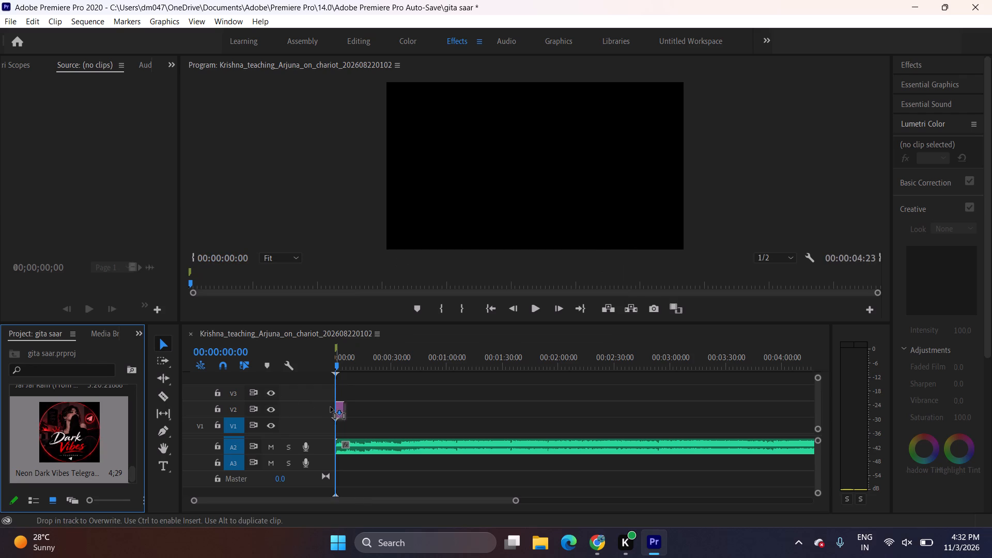
drag(331, 407, 331, 419)
Extend the avatar image clip on V1 to the end of the A2 audio, for a duration of 00:05:20:15.
drag(345, 423, 458, 421)
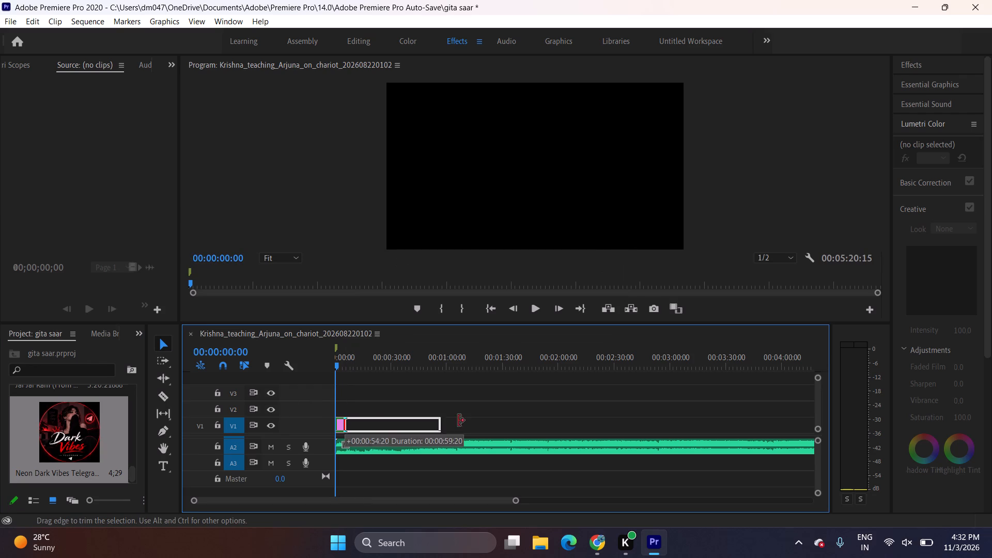
drag(458, 421, 618, 421)
drag(618, 426, 633, 427)
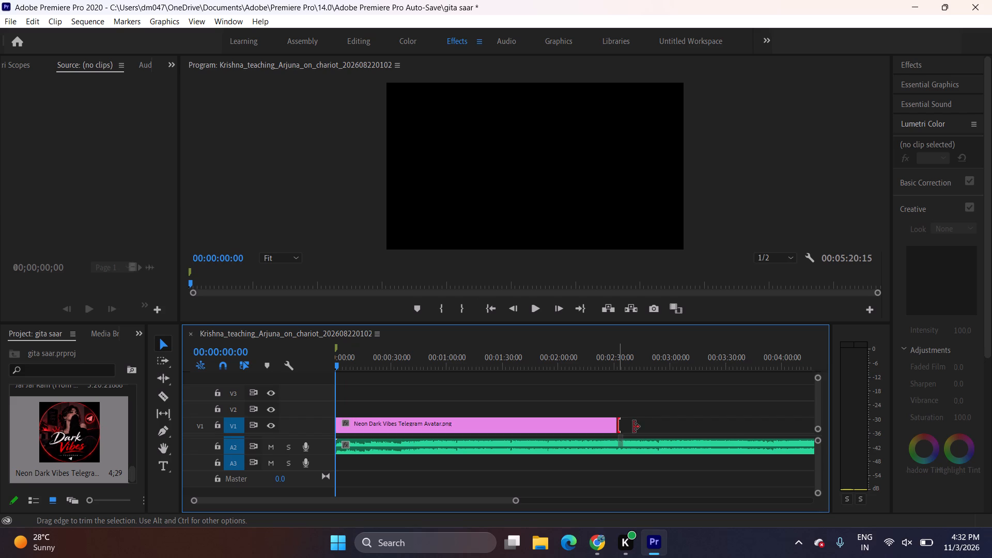
drag(633, 427, 712, 431)
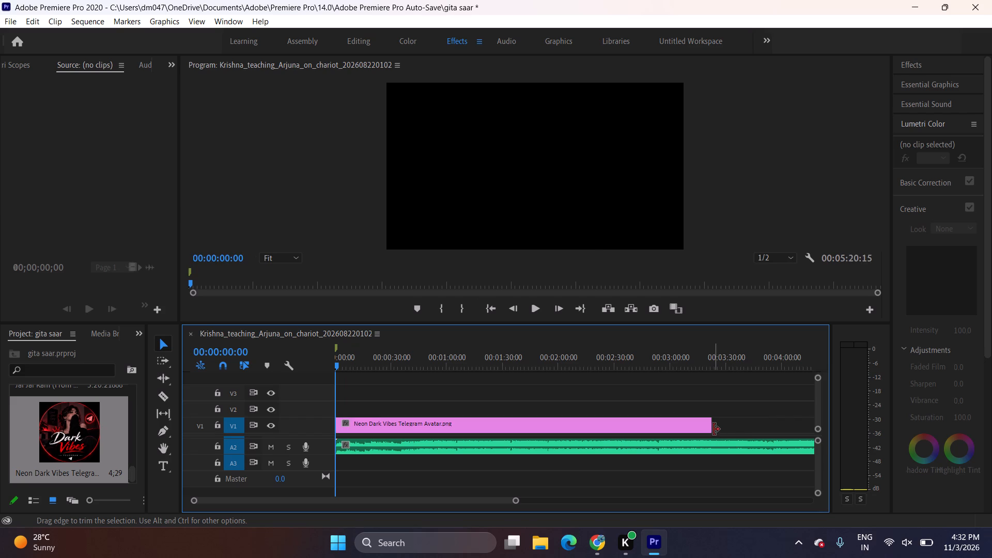
drag(715, 427, 807, 428)
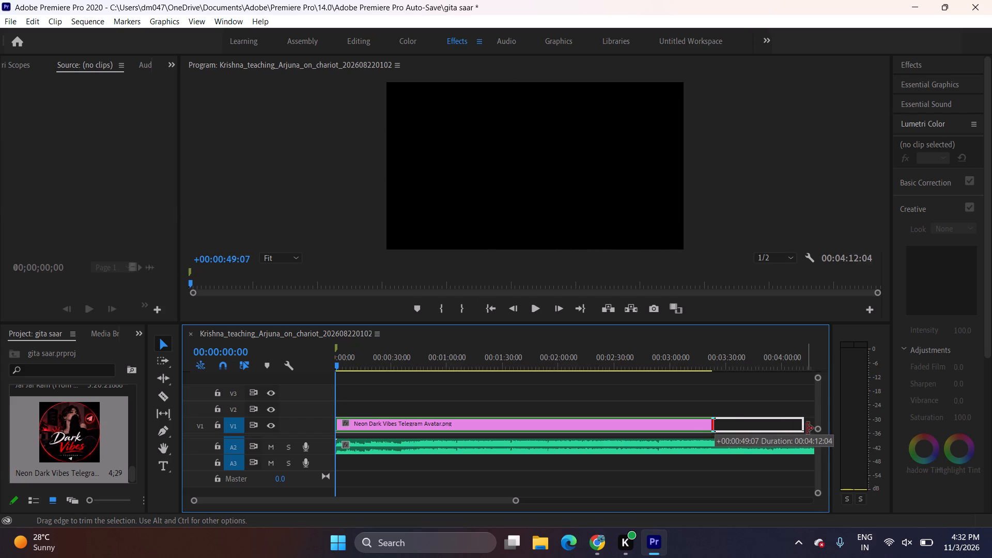
drag(807, 428, 803, 429)
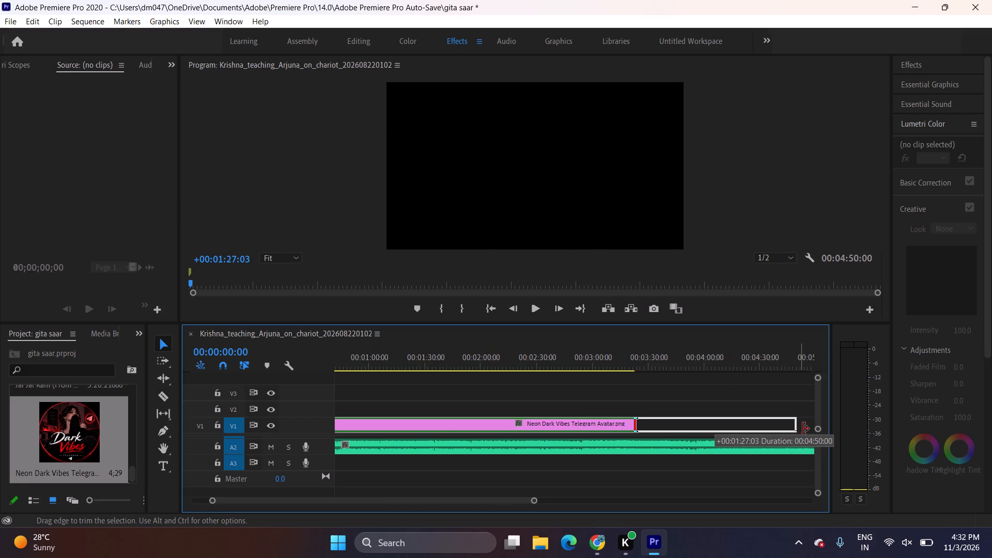
drag(803, 429, 738, 436)
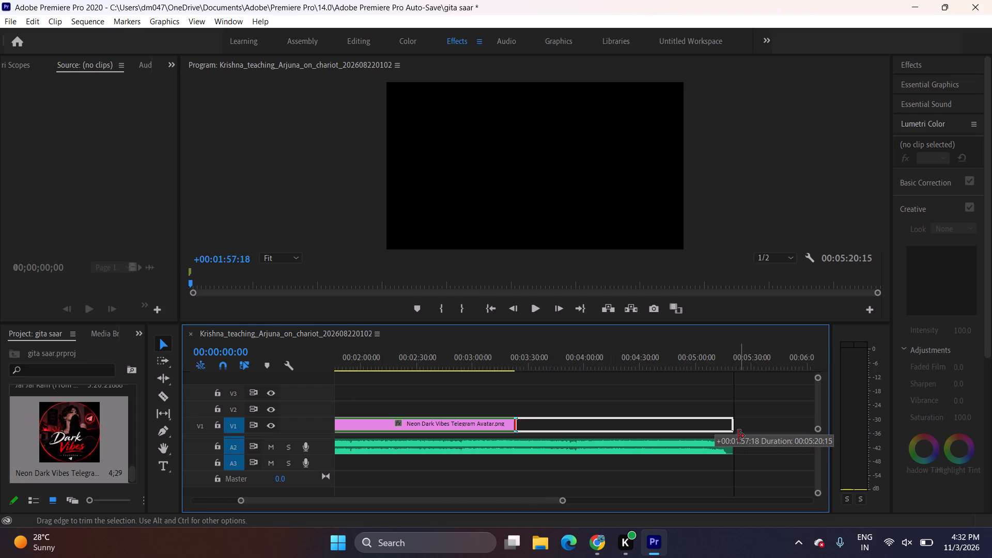
drag(738, 436, 737, 436)
drag(737, 436, 735, 436)
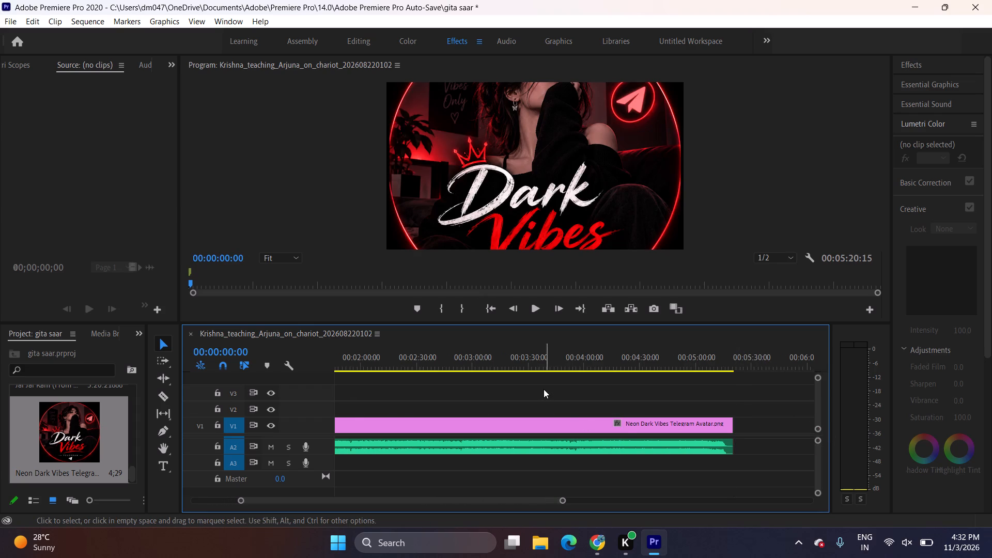
scroll(543, 389, right, 9)
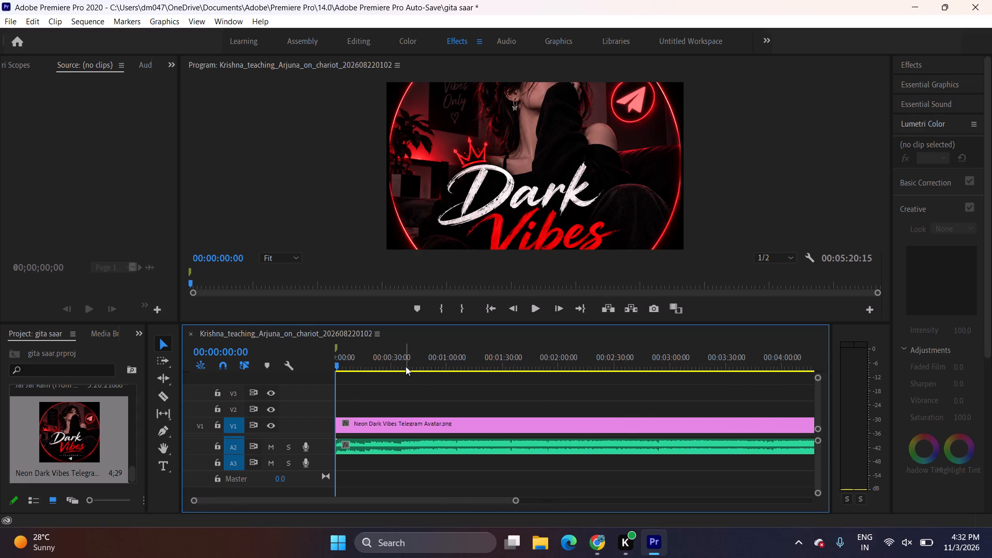
Trim the start of the A2 audio clip to 00:00:00:22 and move the clip back to the sequence's beginning.
click(406, 366)
drag(401, 363, 347, 366)
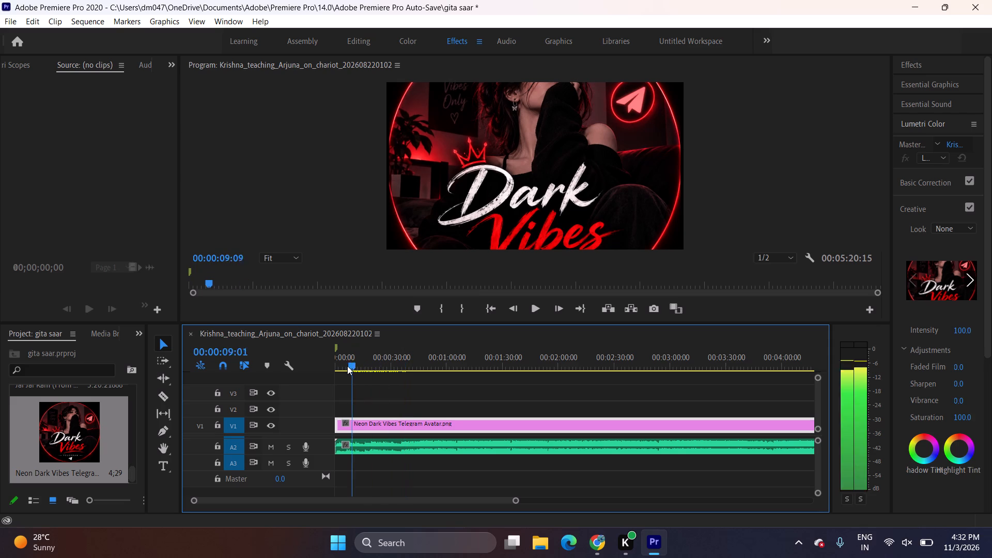
drag(347, 366, 346, 366)
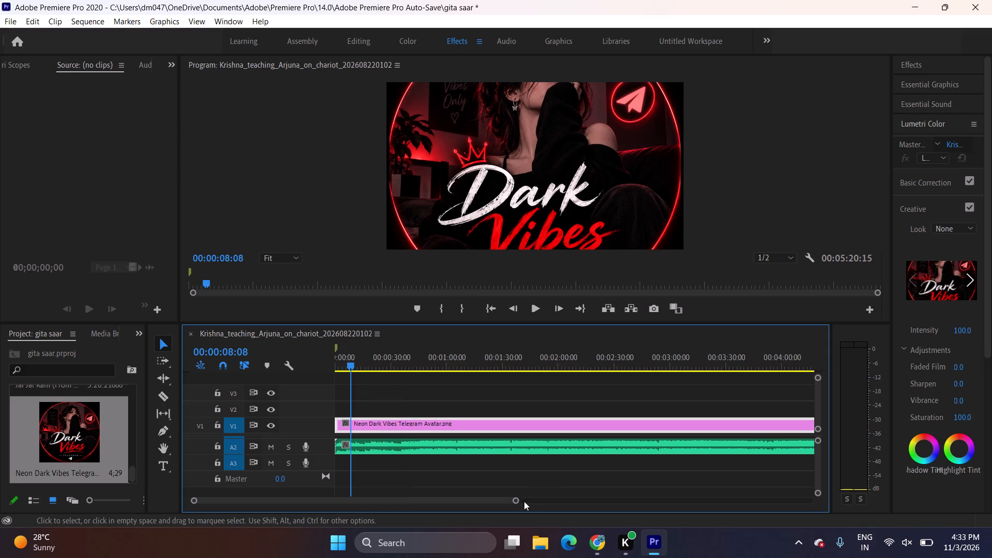
drag(516, 502, 463, 504)
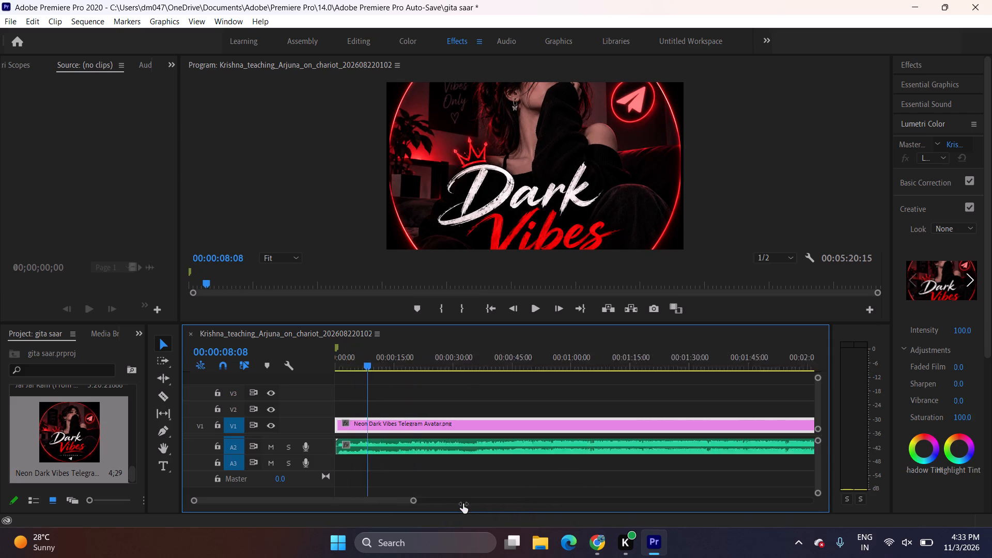
drag(463, 504, 424, 501)
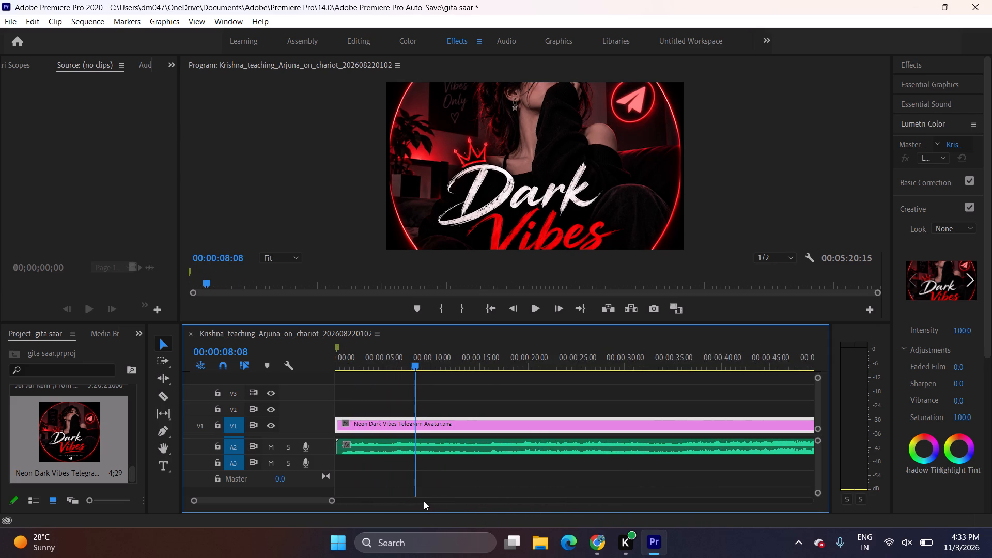
drag(416, 364, 399, 365)
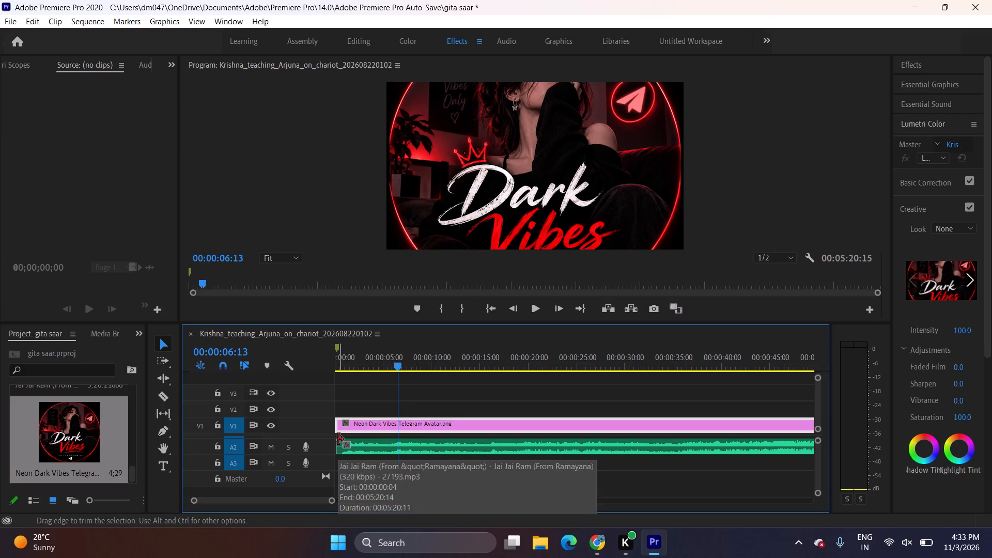
drag(400, 363, 356, 371)
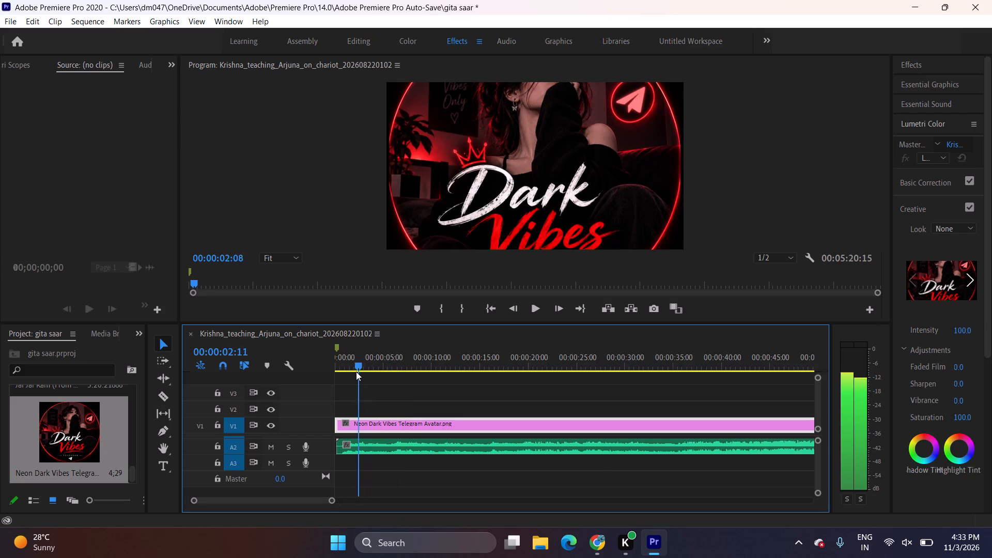
drag(356, 371, 347, 371)
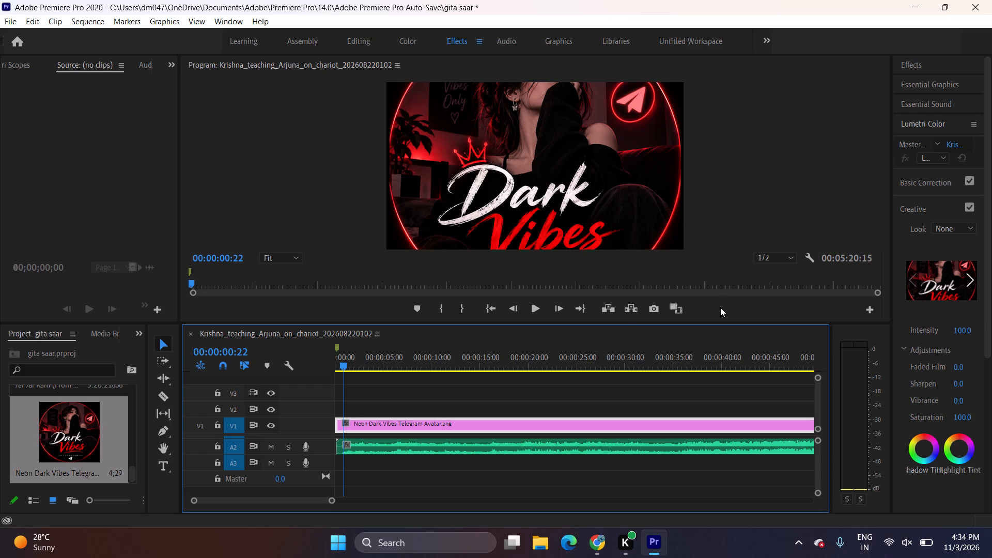
click(338, 447)
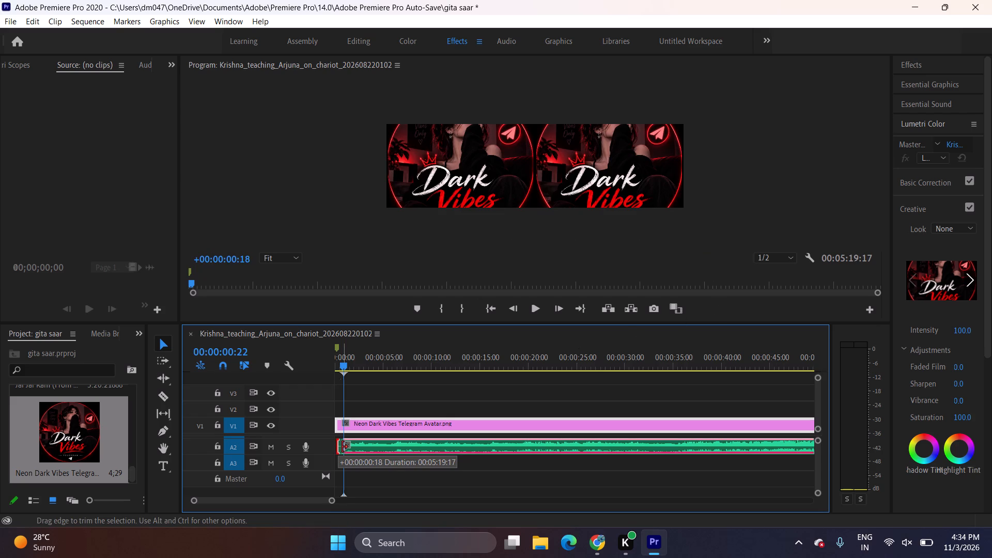
drag(376, 446, 366, 446)
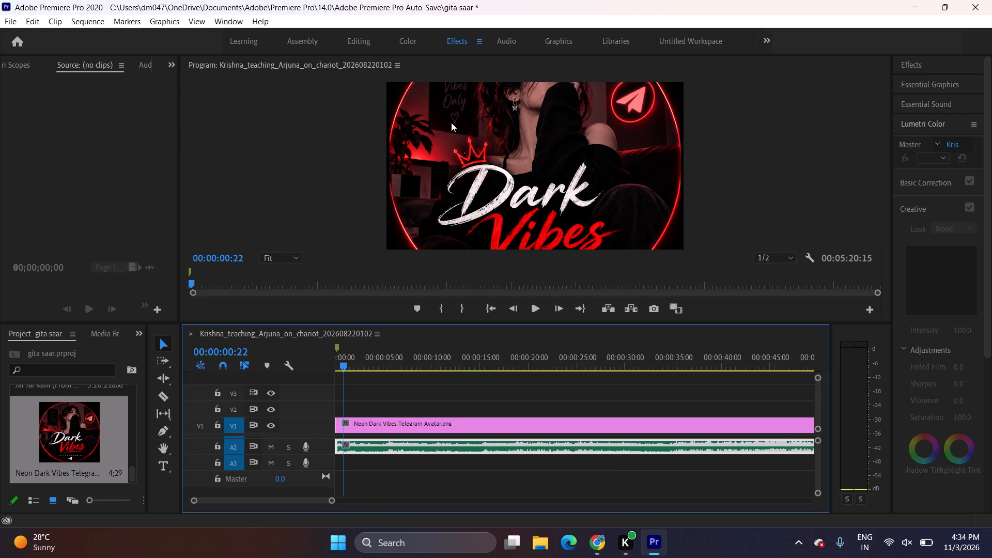
Shift the avatar image down in the video frame so the woman's face is in view.
click(484, 141)
drag(484, 141, 487, 171)
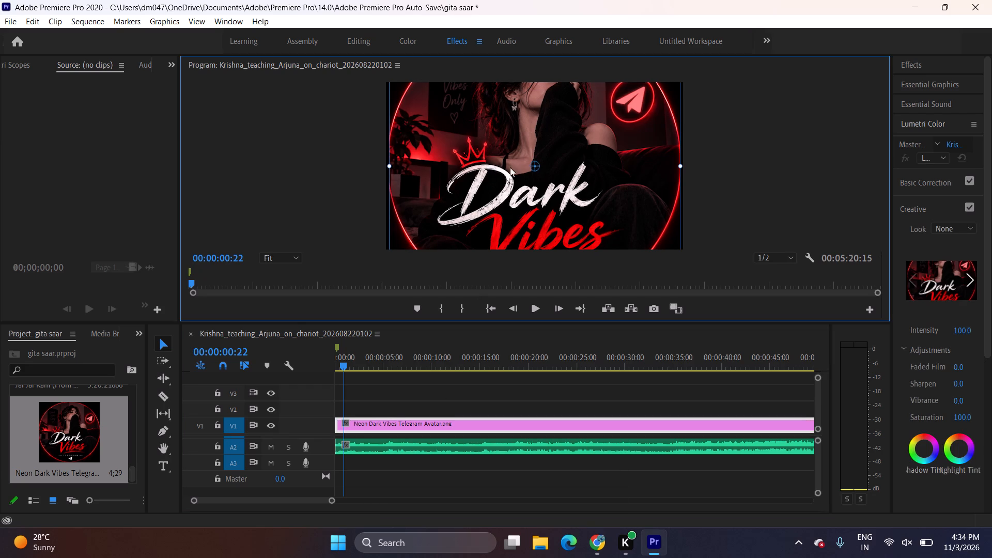
Reposition the avatar image in the video frame so the woman's face shows above the word Dark and the image is horizontally centred.
drag(545, 142, 529, 167)
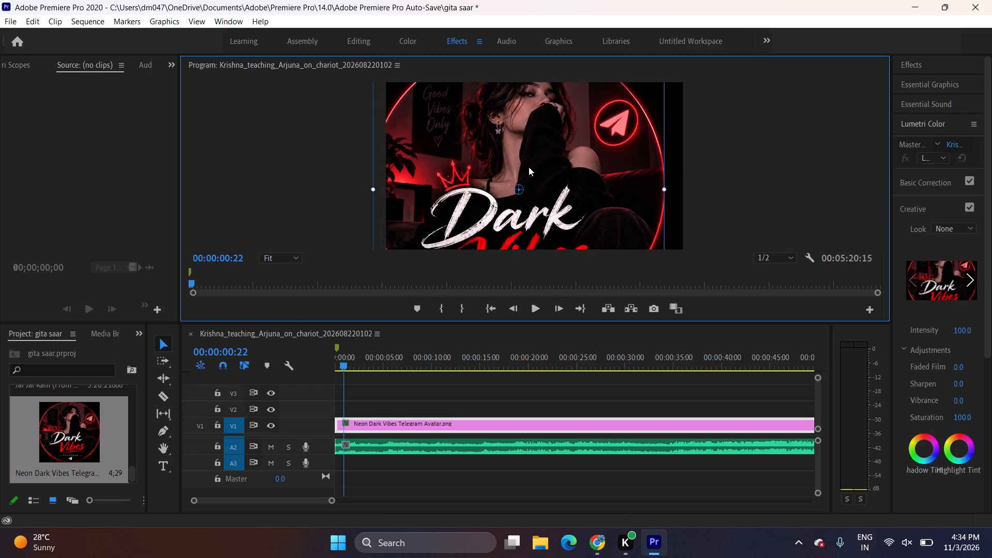
drag(529, 167, 542, 181)
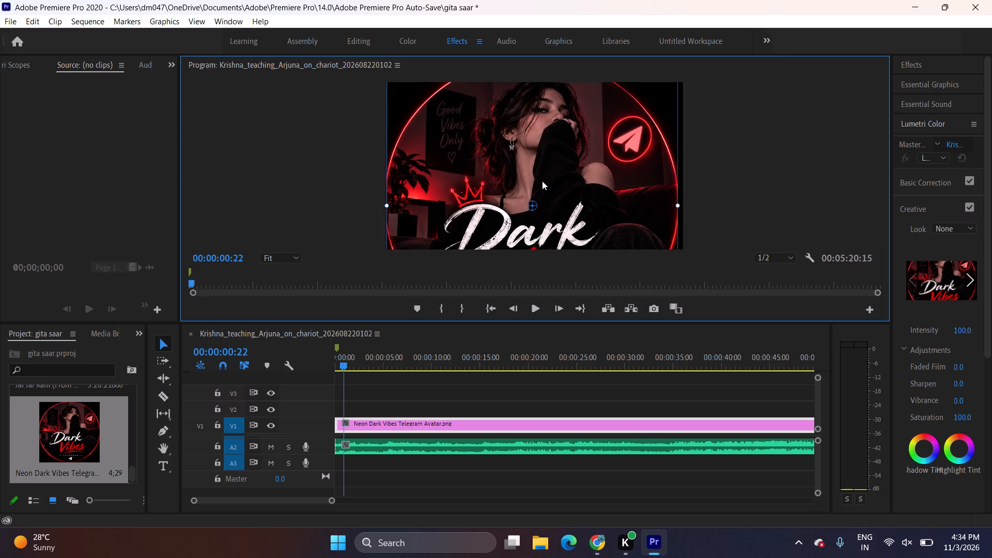
drag(542, 181, 541, 177)
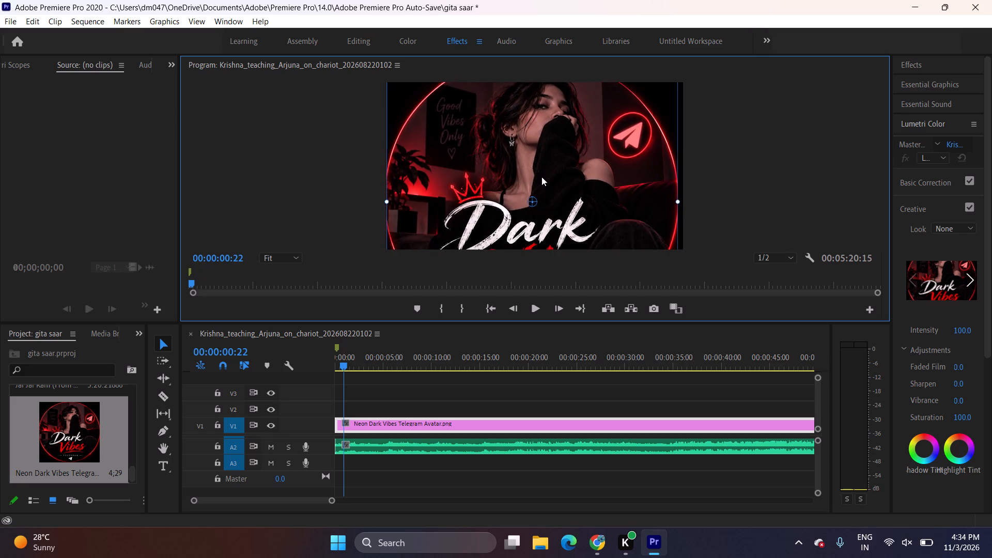
drag(541, 177, 542, 125)
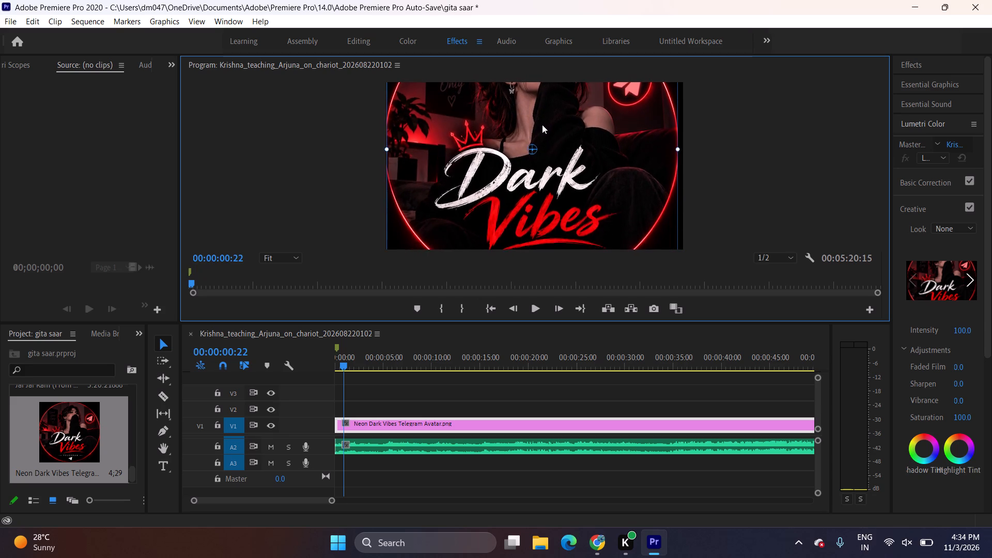
drag(542, 125, 541, 184)
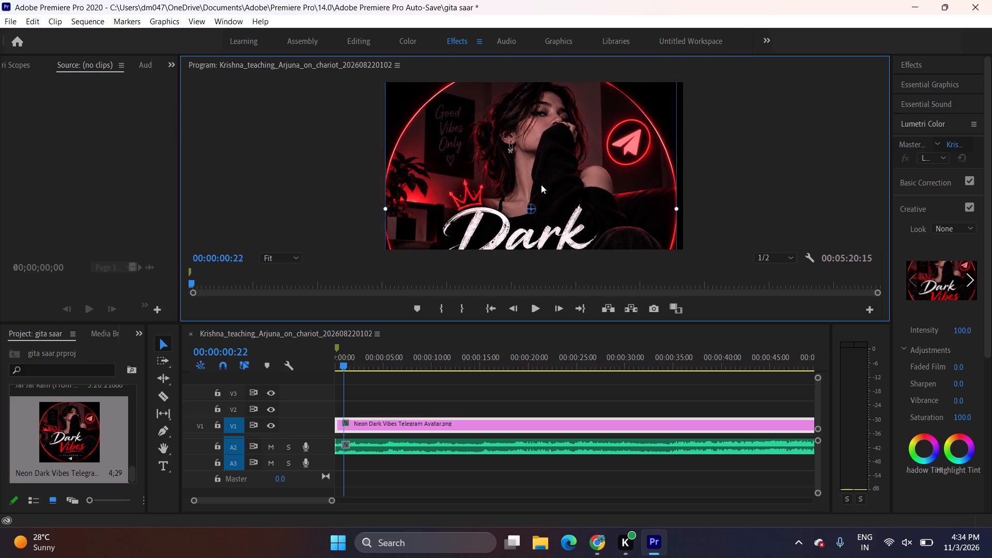
drag(541, 184, 544, 187)
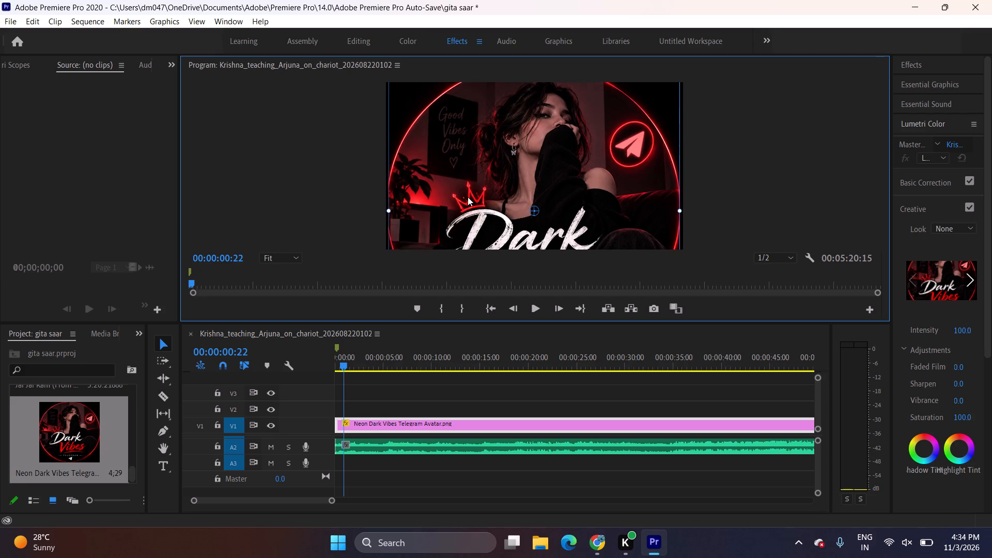
Enlarge the avatar image slightly so it fills the full width of the video frame, leaving no black side edges.
drag(392, 207, 363, 209)
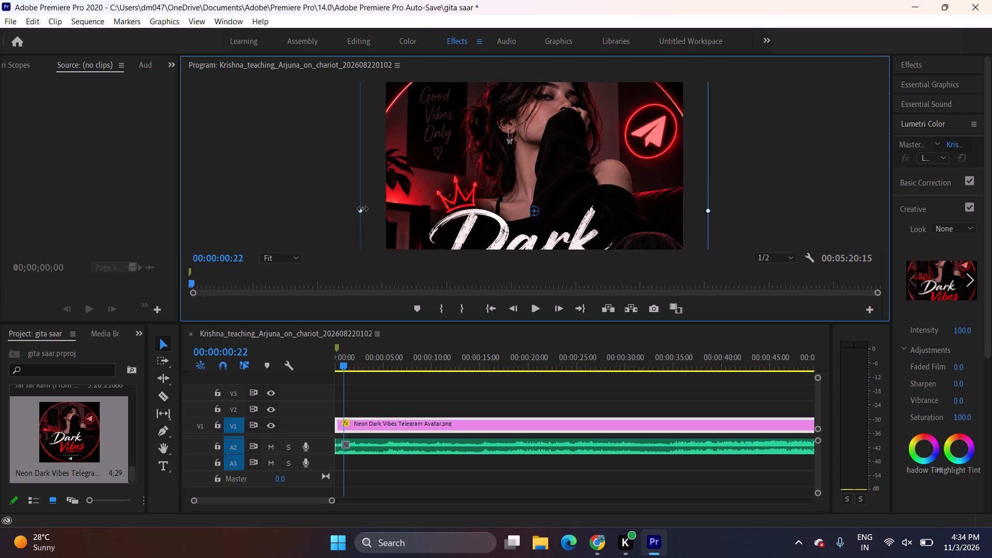
drag(363, 209, 374, 209)
click(743, 150)
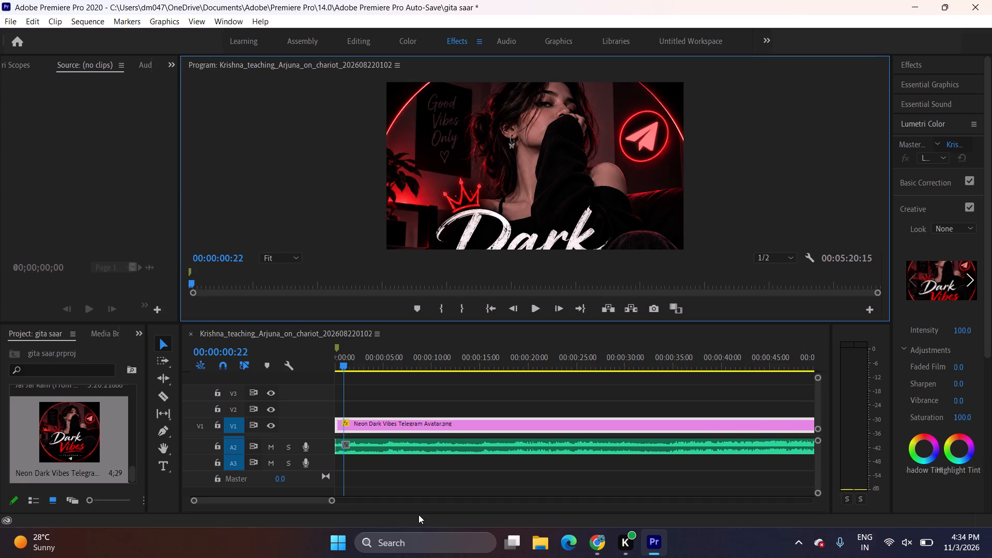
Split the Jai Jai Ram audio clip on track A2 at 00:04:36:07 and at 00:03:57:06.
drag(330, 501, 436, 506)
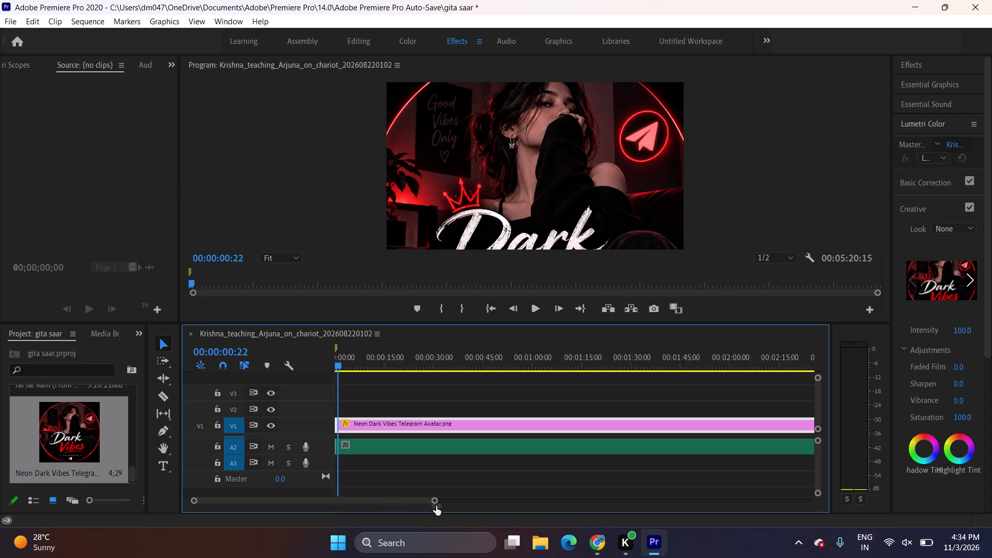
drag(436, 506, 568, 513)
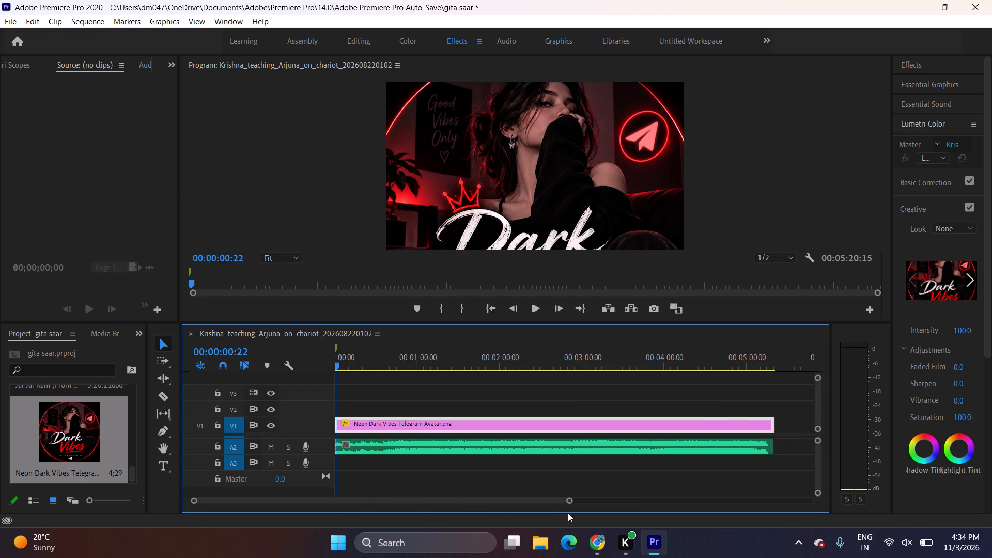
drag(338, 363, 408, 370)
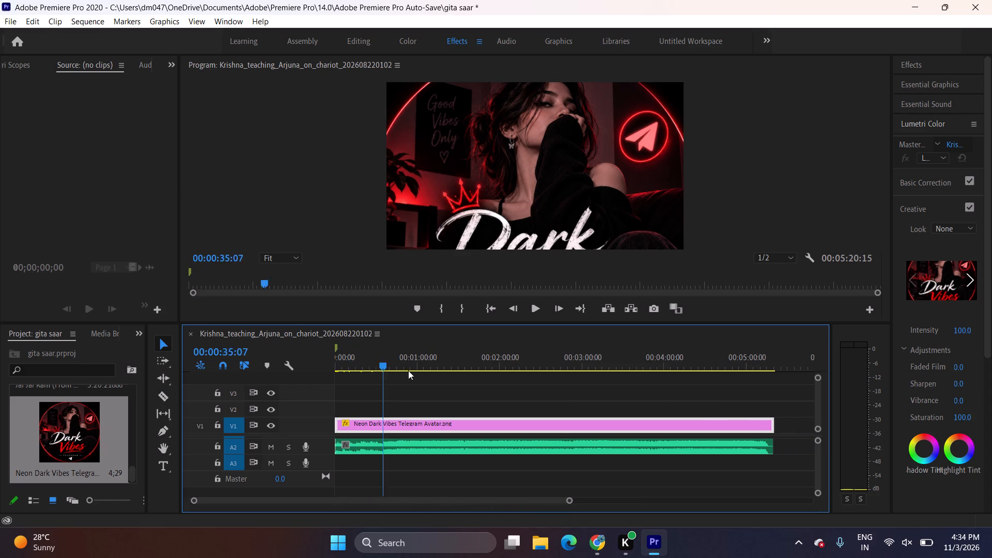
drag(408, 370, 564, 404)
drag(563, 365, 614, 365)
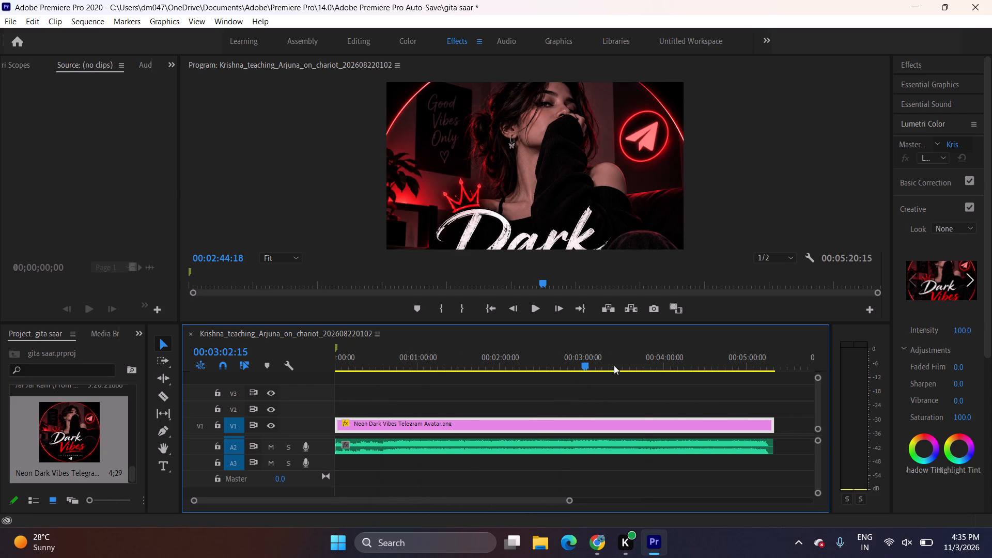
drag(614, 365, 716, 369)
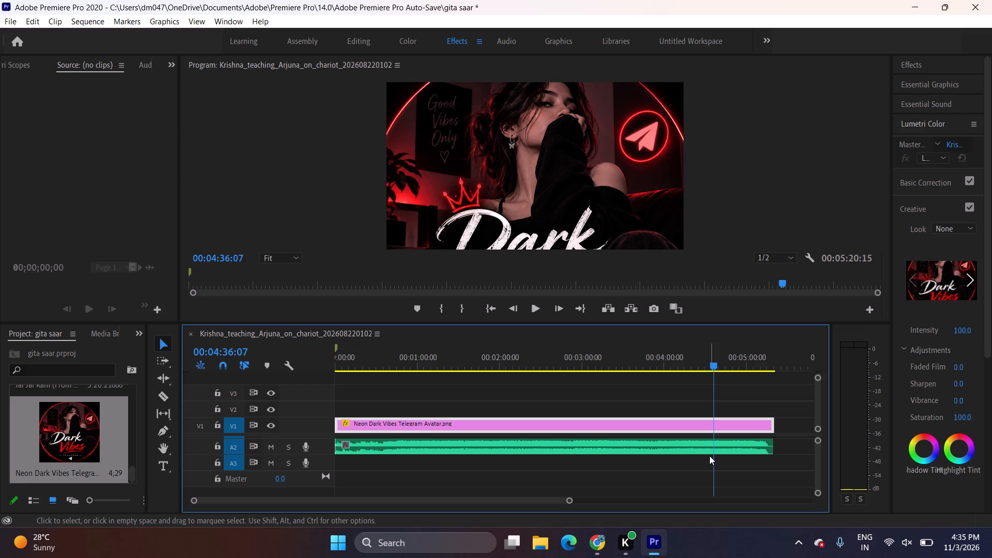
click(710, 454)
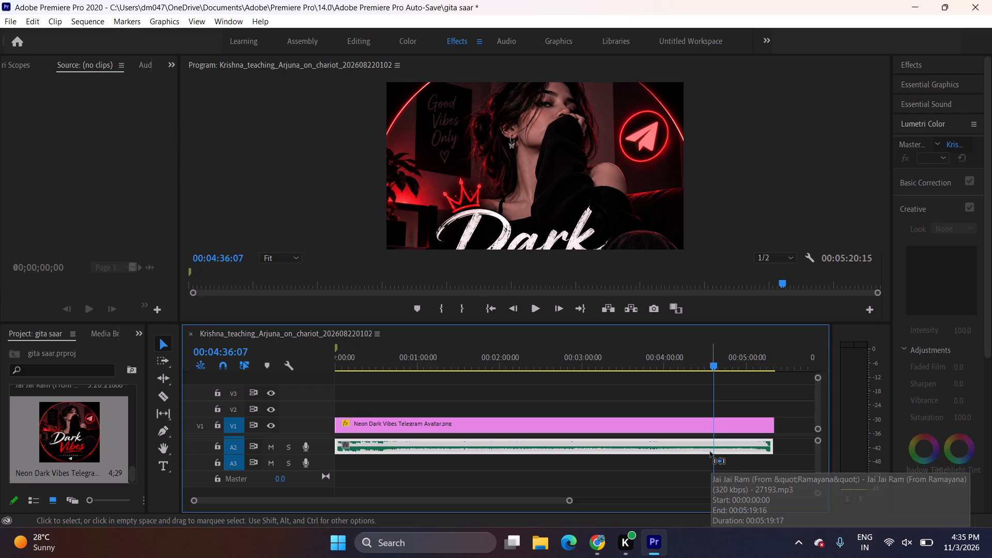
key(ctrl+k)
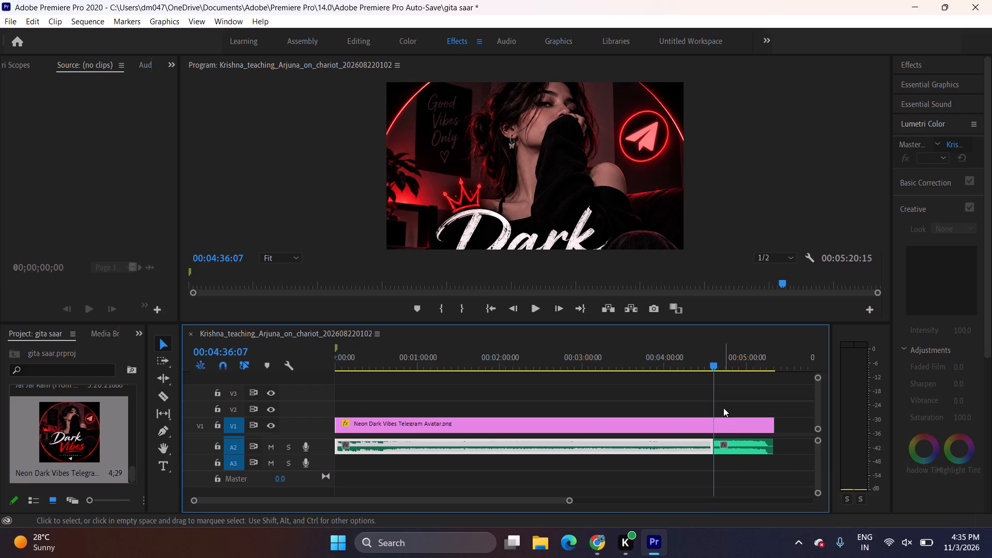
click(662, 361)
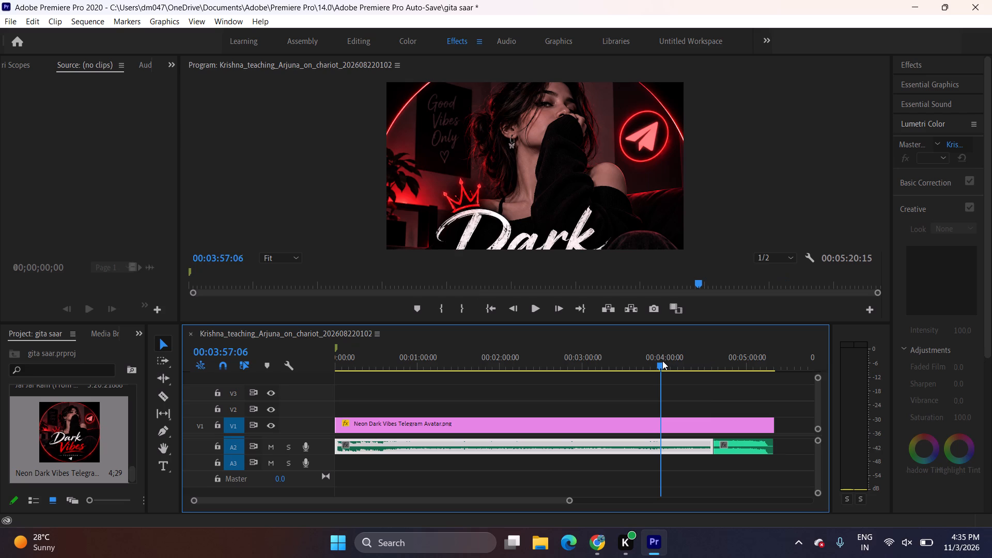
key(ctrl+k)
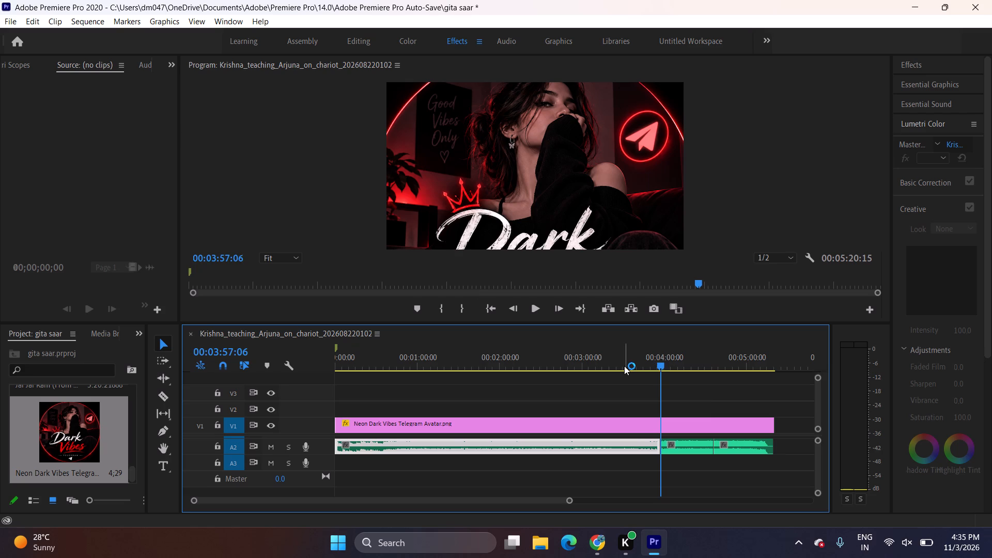
Split the long first audio segment on A2 at 00:03:29:11, 00:02:50:21 and 00:02:33:00.
click(624, 366)
key(ctrl+k)
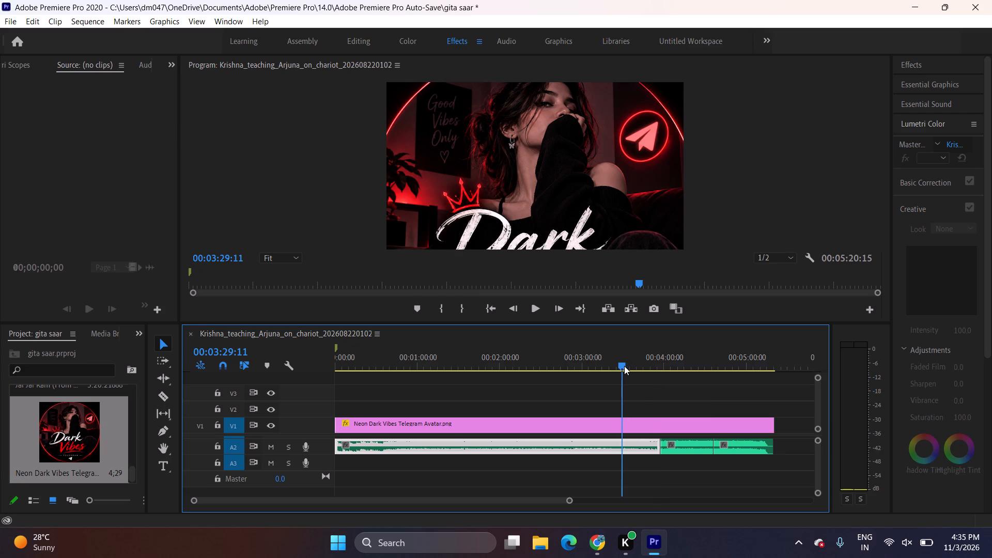
click(624, 366)
click(570, 360)
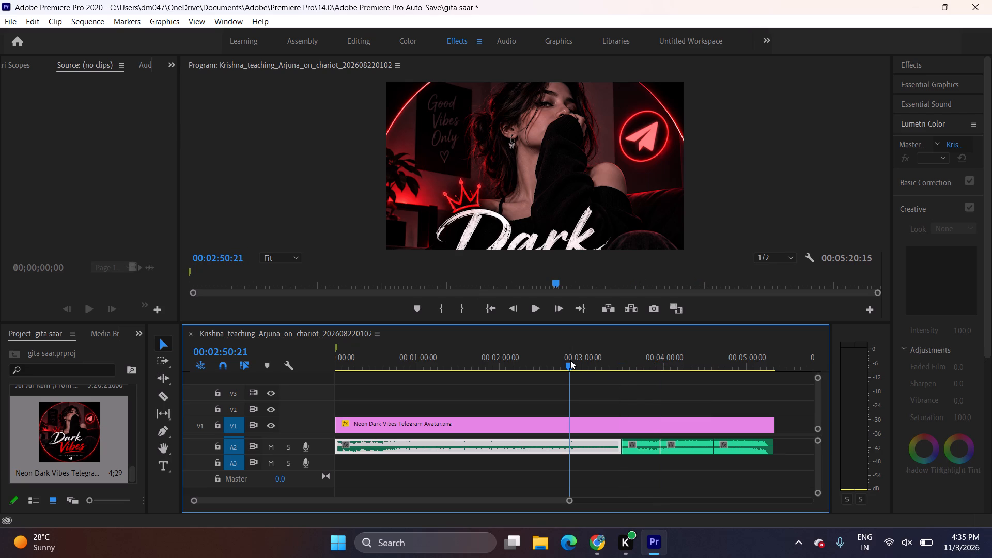
key(ctrl+k)
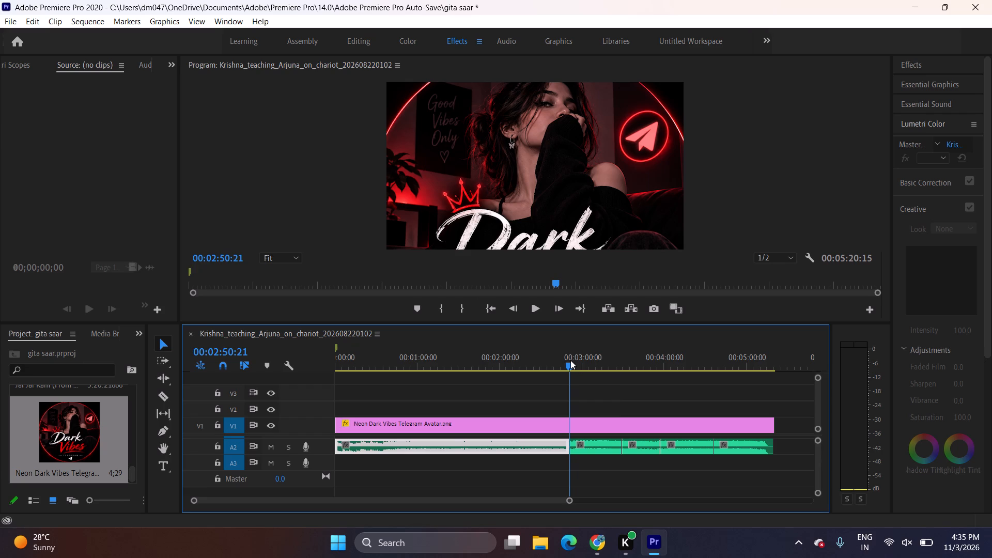
click(546, 364)
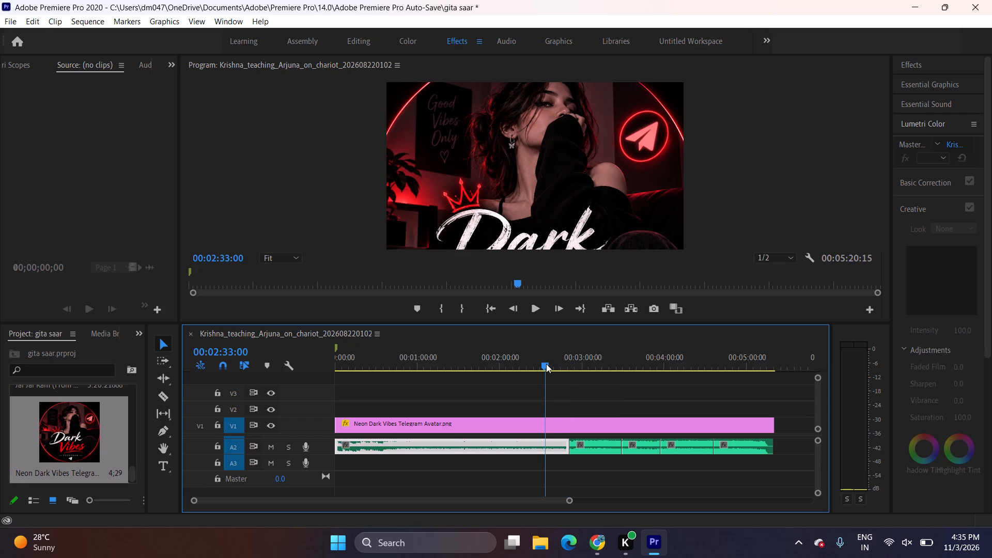
key(ctrl+k)
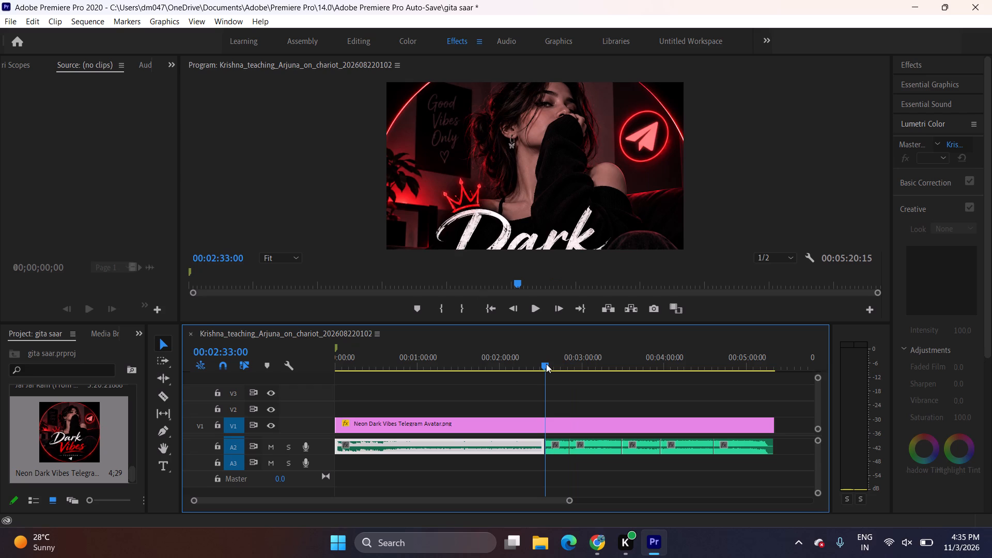
Split the remaining first segment on A2 into several shorter pieces, ending with a cut at 00:00:18:20.
click(517, 363)
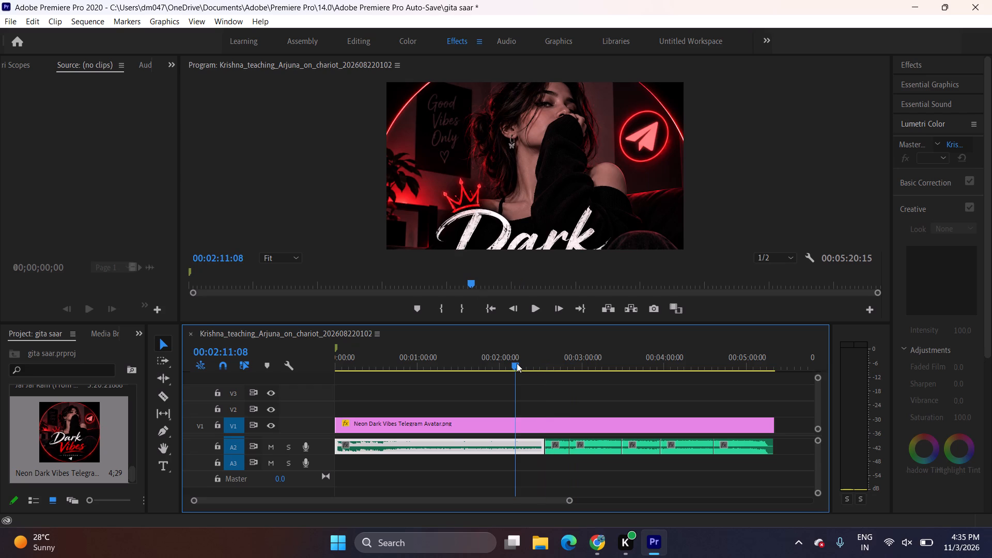
Split the first audio segment on A2 successively at 00:02:11:08, 00:01:46:09, 00:01:15:19, 00:00:42:20 and 00:00:18:20.
key(ctrl+k)
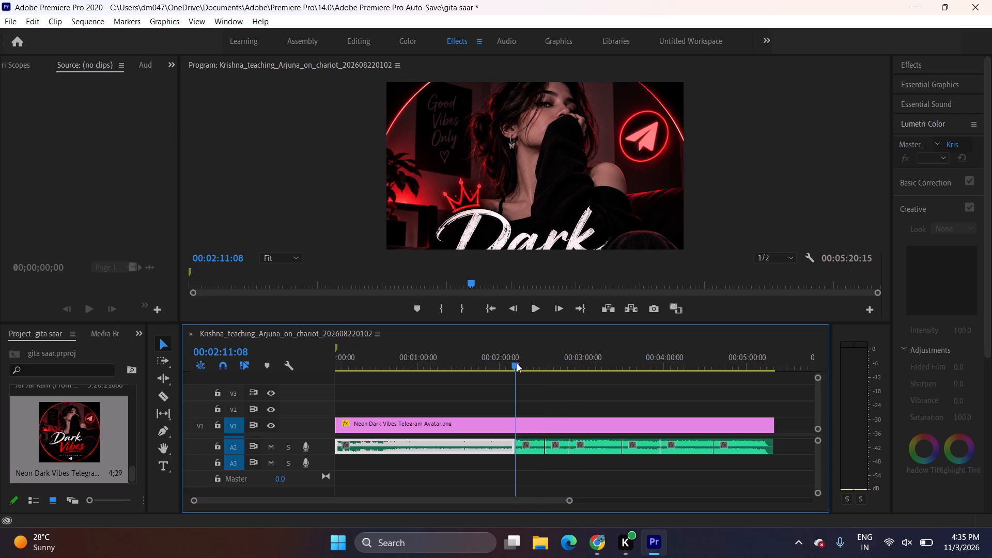
click(483, 368)
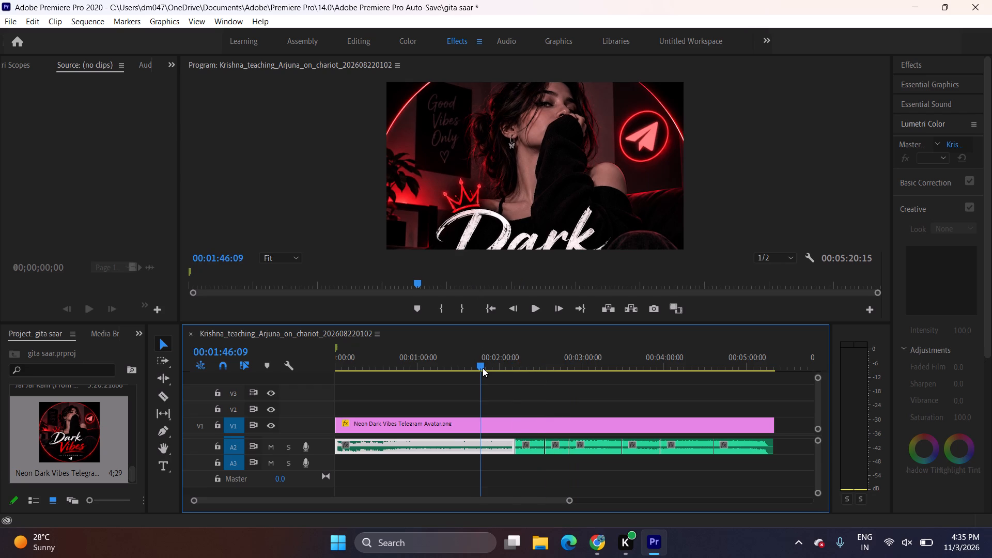
key(ctrl+k)
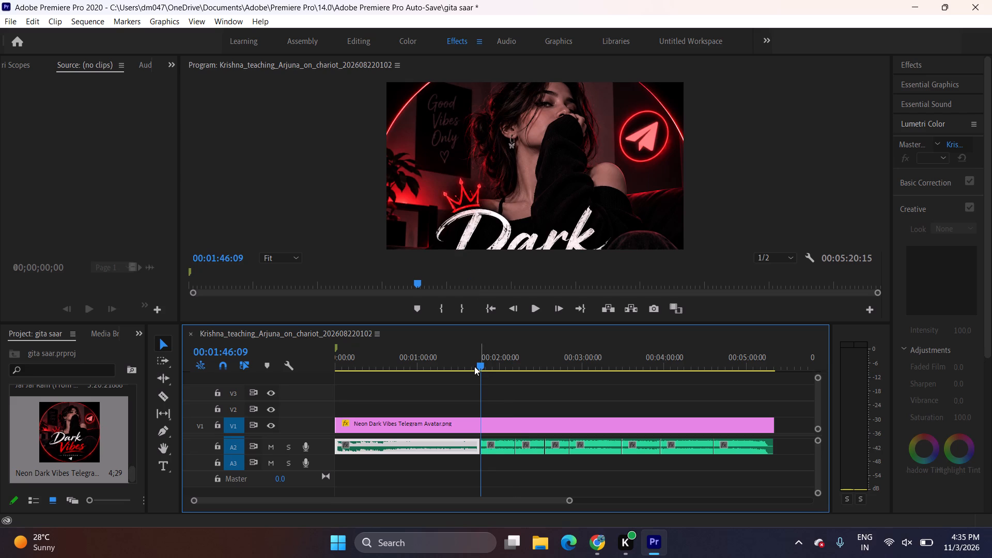
click(440, 365)
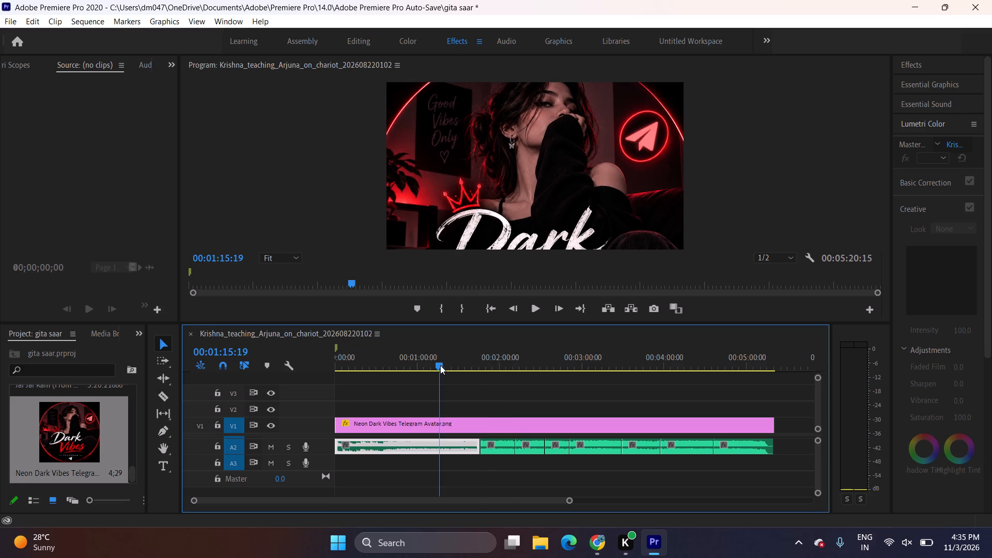
key(ctrl+k)
click(395, 365)
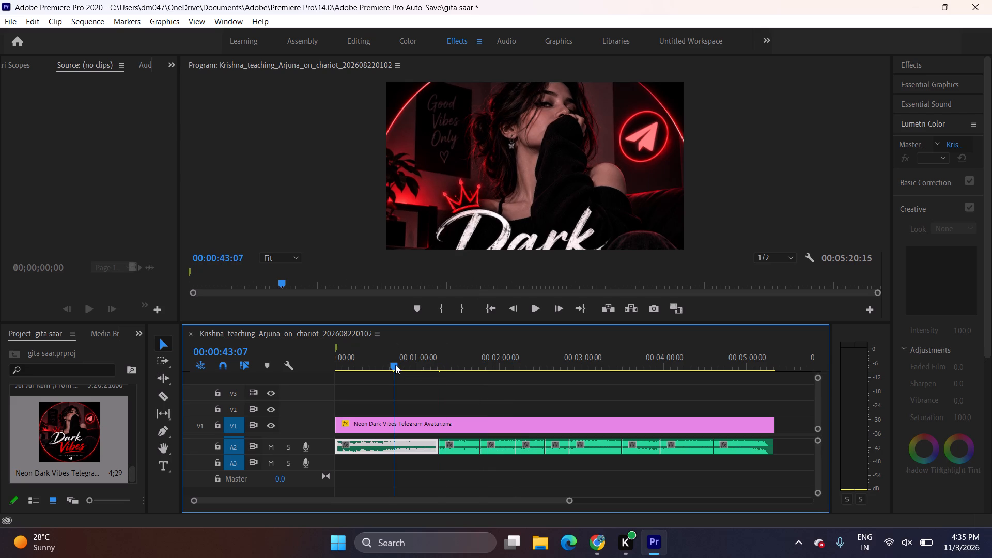
key(ctrl+k)
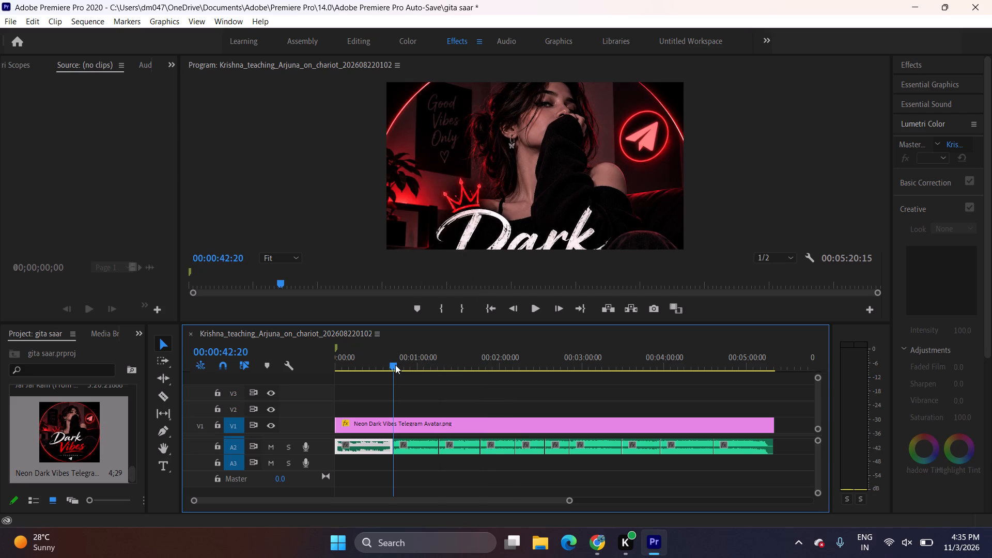
click(363, 366)
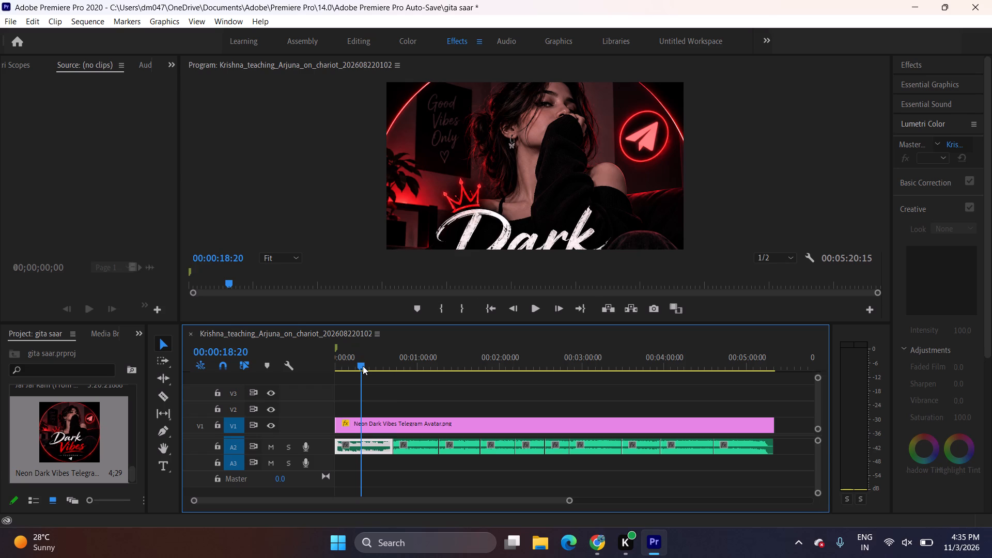
key(ctrl+k)
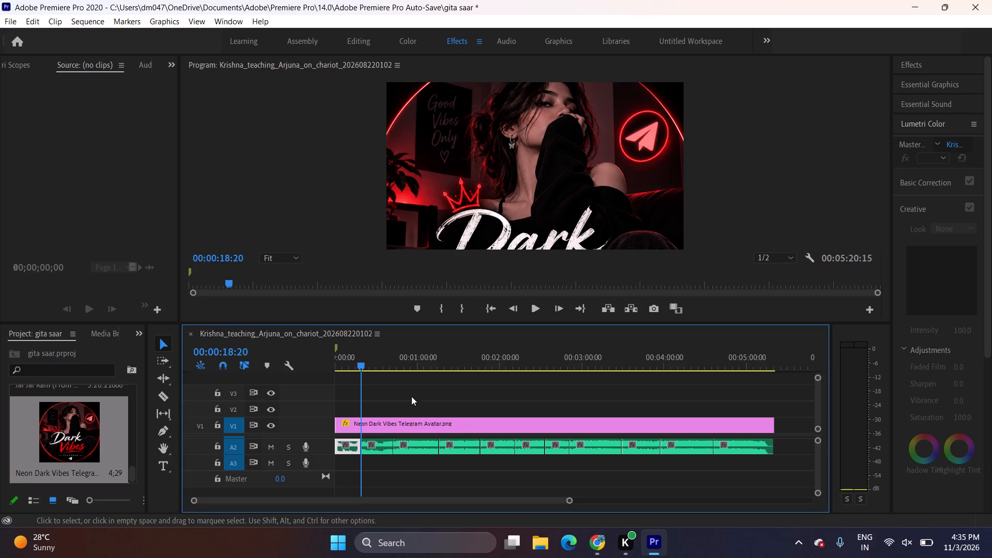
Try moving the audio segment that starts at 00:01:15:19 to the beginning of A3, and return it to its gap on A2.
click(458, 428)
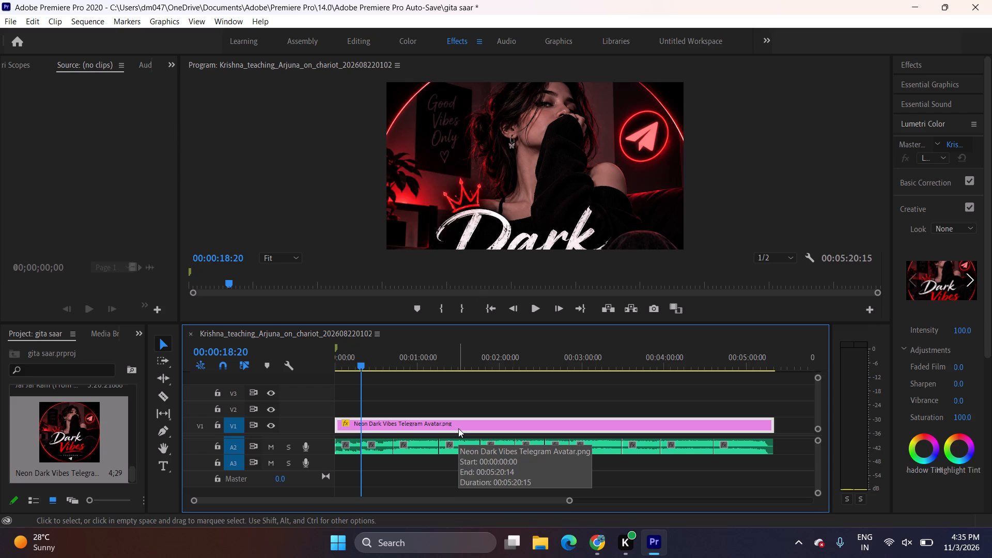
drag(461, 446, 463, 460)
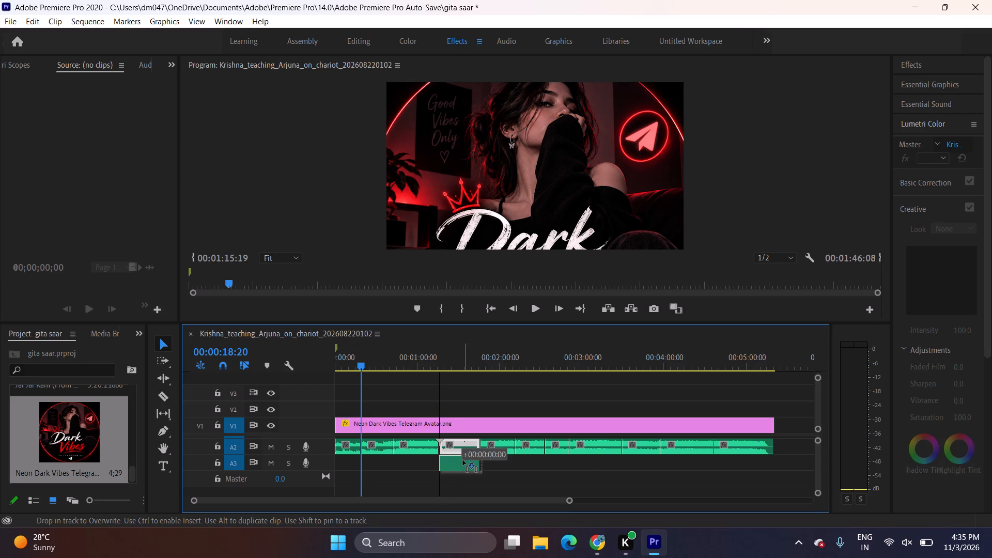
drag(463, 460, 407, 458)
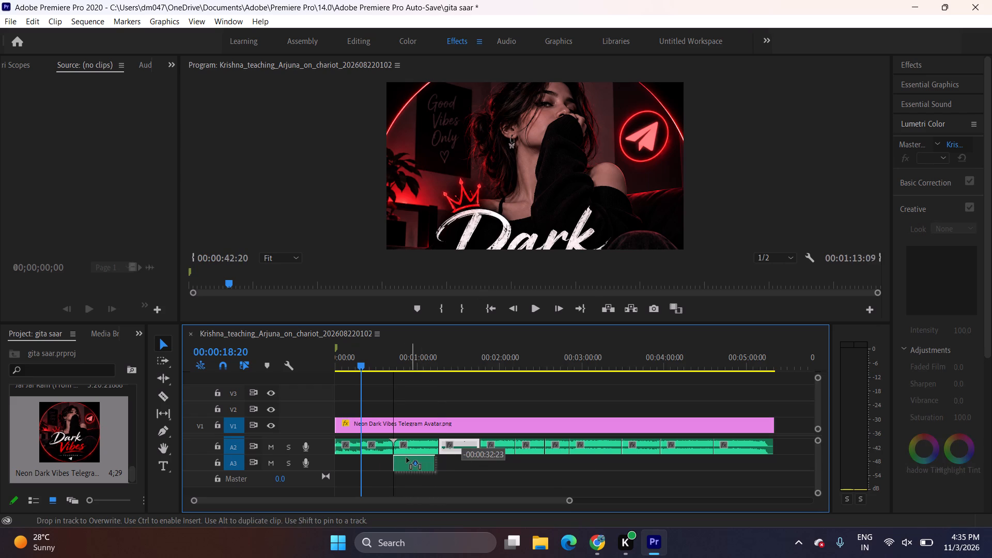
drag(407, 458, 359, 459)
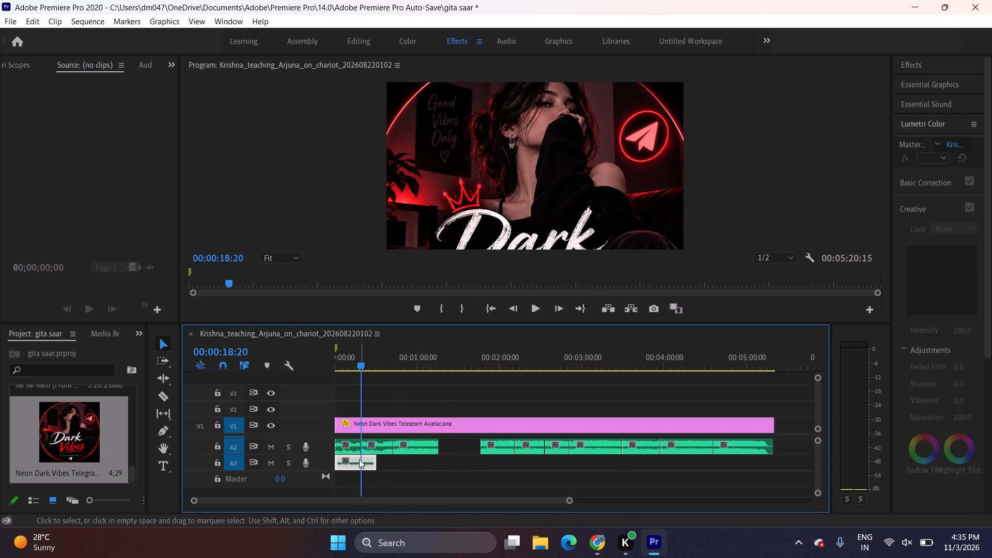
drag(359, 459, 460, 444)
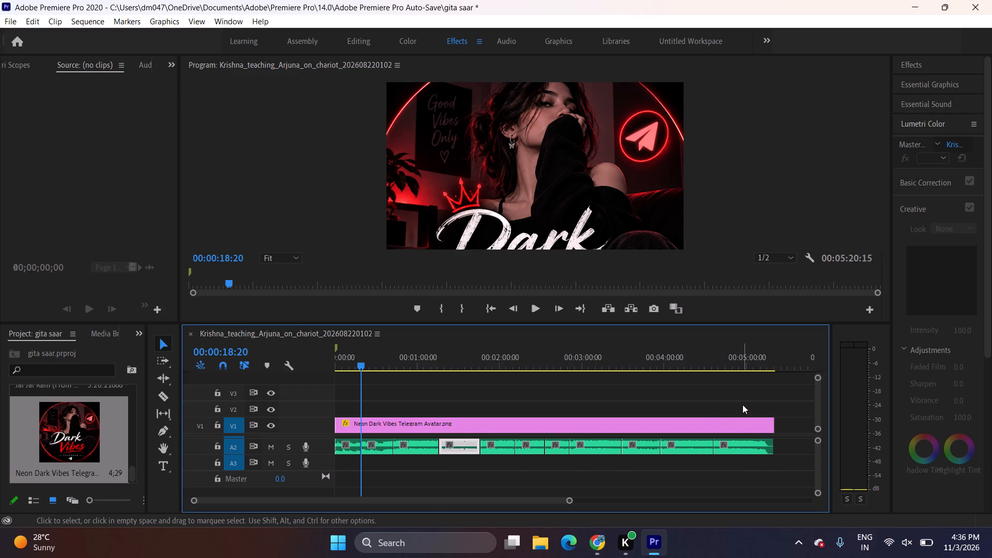
Merge the avatar image clip on V1 with the last audio segment on A2 into a merged clip, keeping the suggested name.
drag(742, 405, 742, 463)
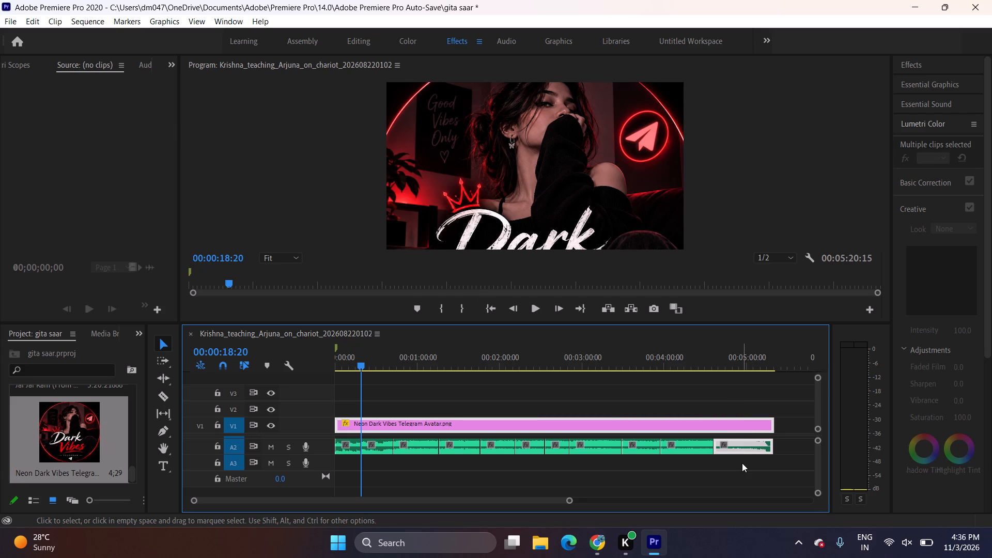
right_click(746, 445)
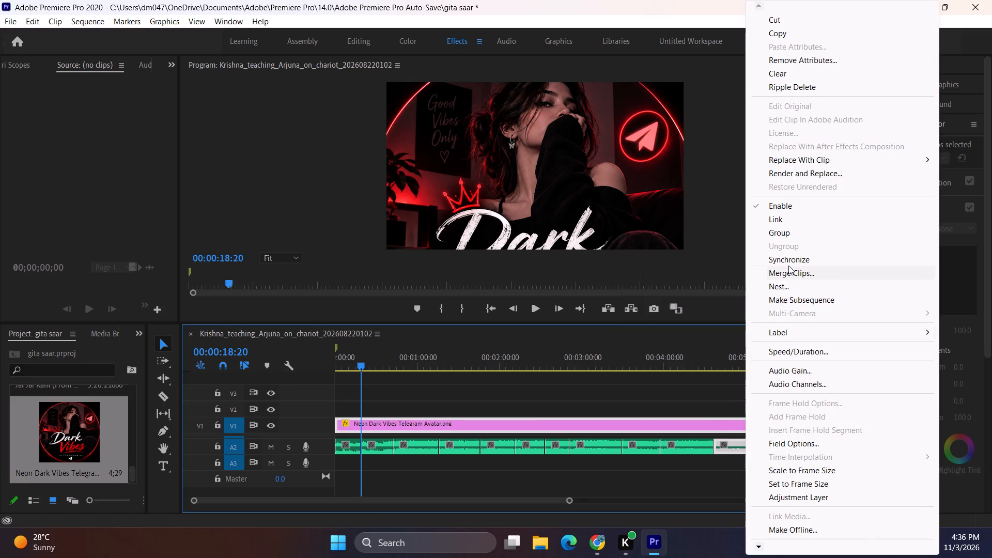
click(788, 272)
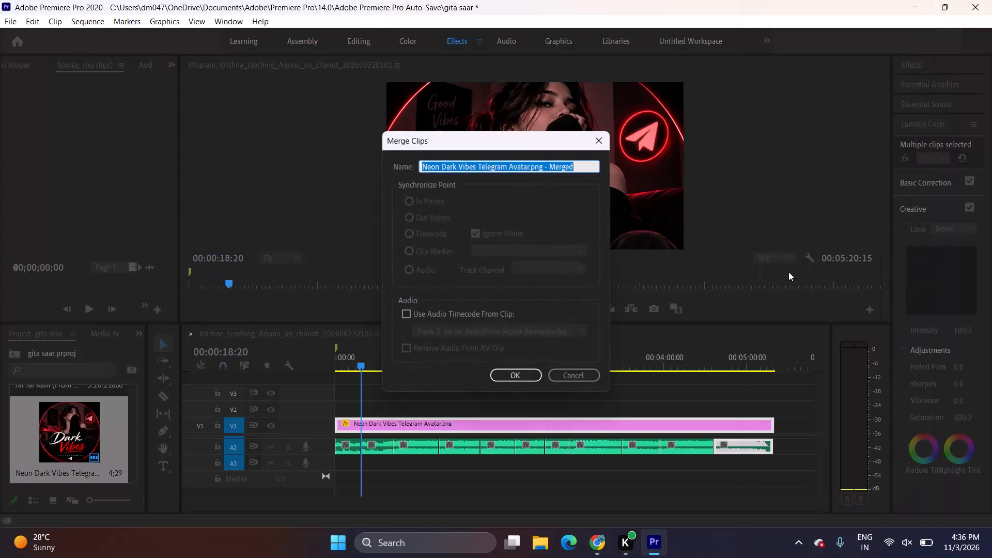
click(528, 372)
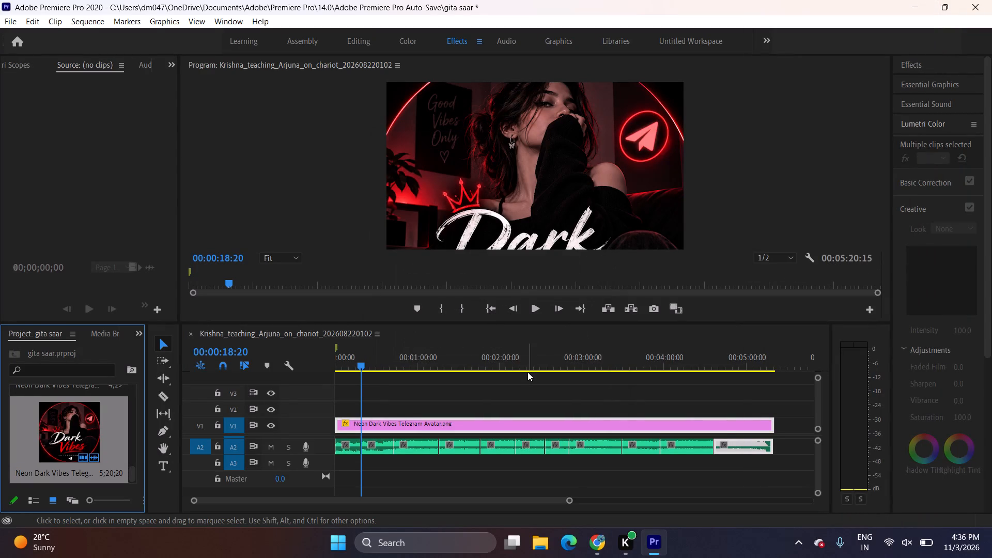
click(755, 399)
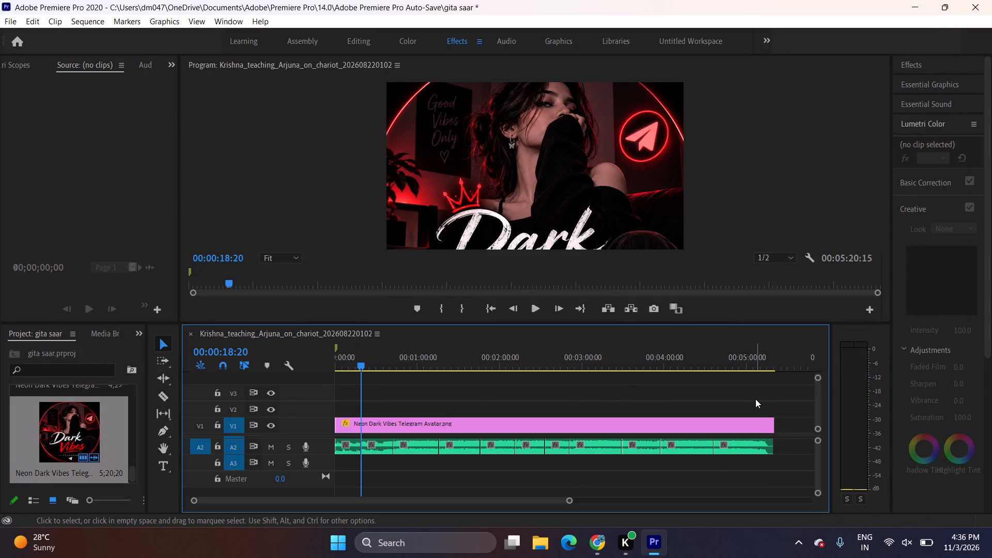
Group the avatar image clip on V1 with all the audio segments on A2, and clear the selection.
drag(747, 397, 335, 480)
right_click(554, 430)
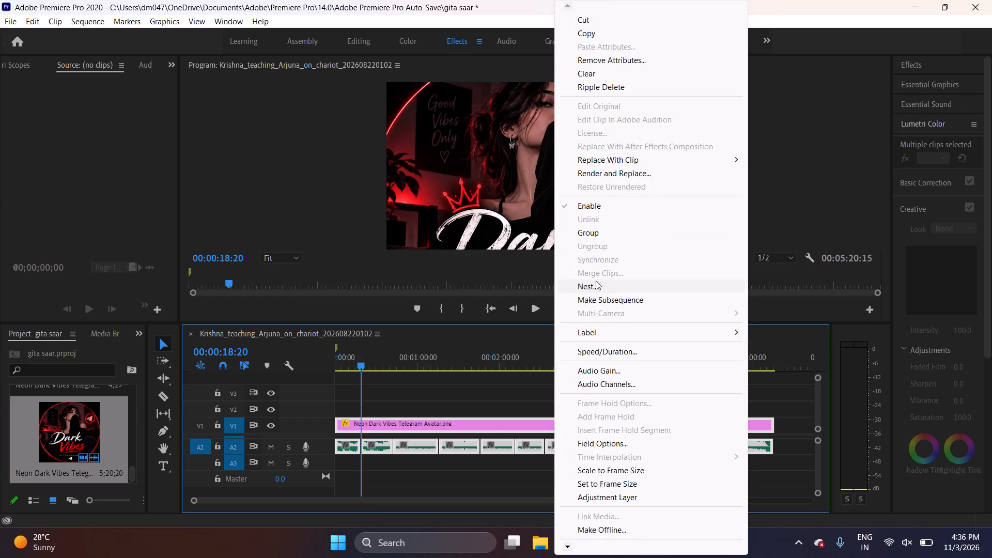
click(582, 233)
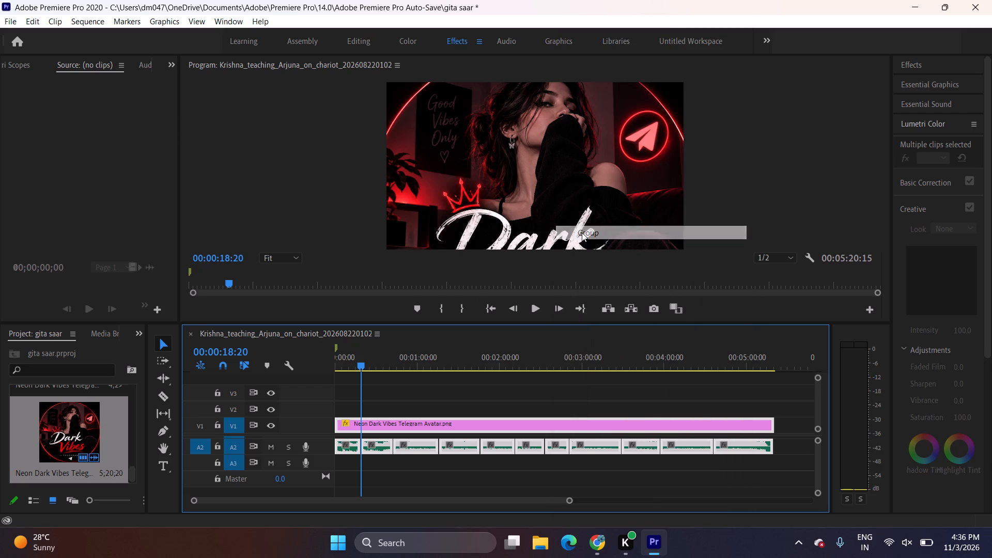
click(575, 393)
click(575, 393)
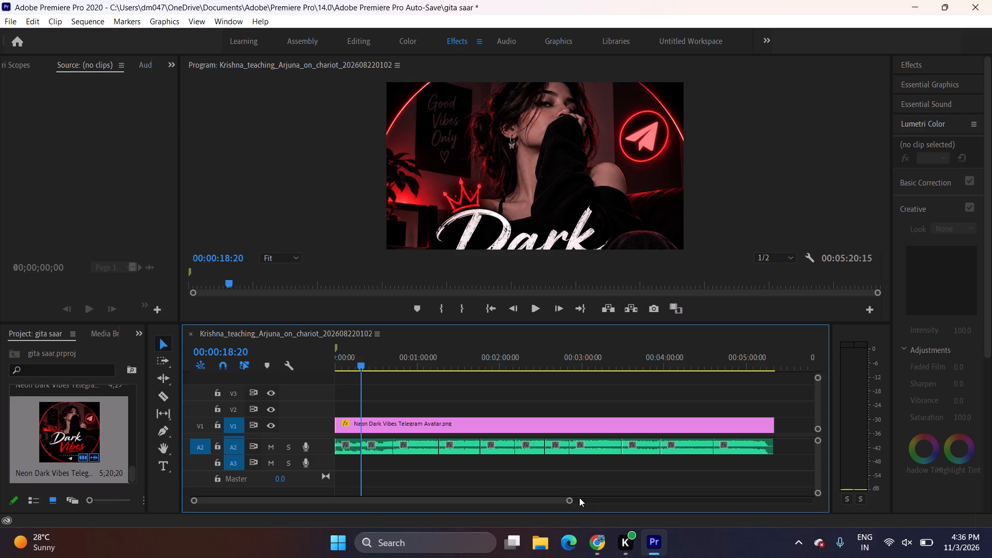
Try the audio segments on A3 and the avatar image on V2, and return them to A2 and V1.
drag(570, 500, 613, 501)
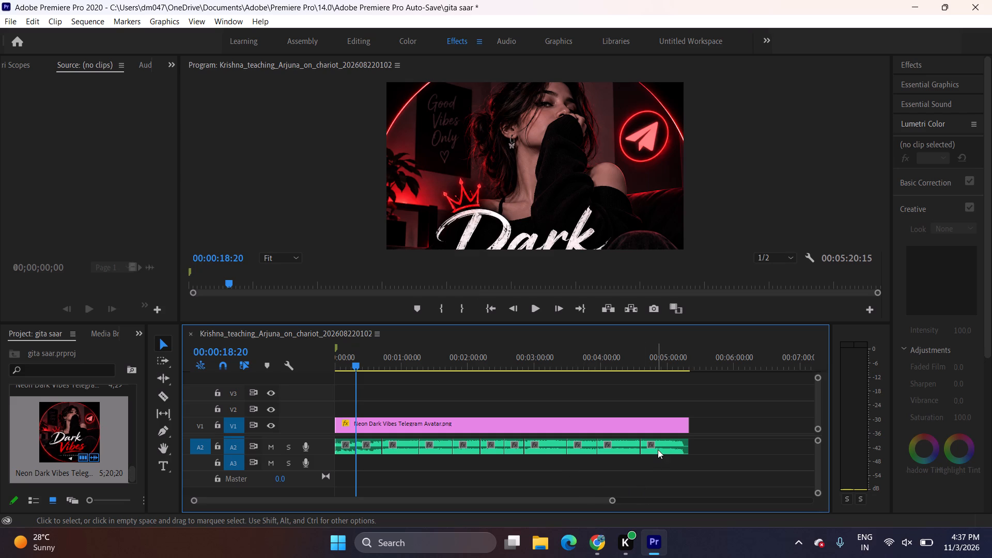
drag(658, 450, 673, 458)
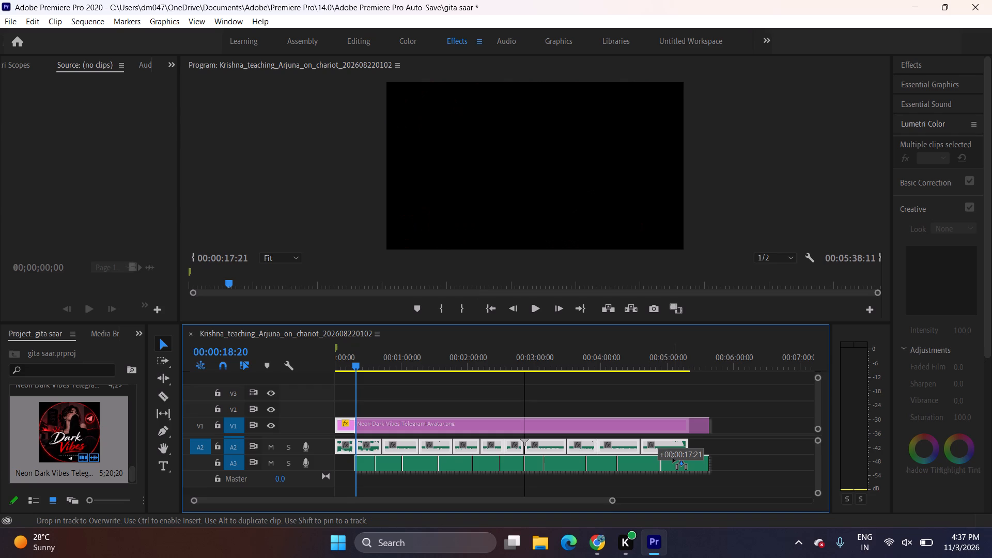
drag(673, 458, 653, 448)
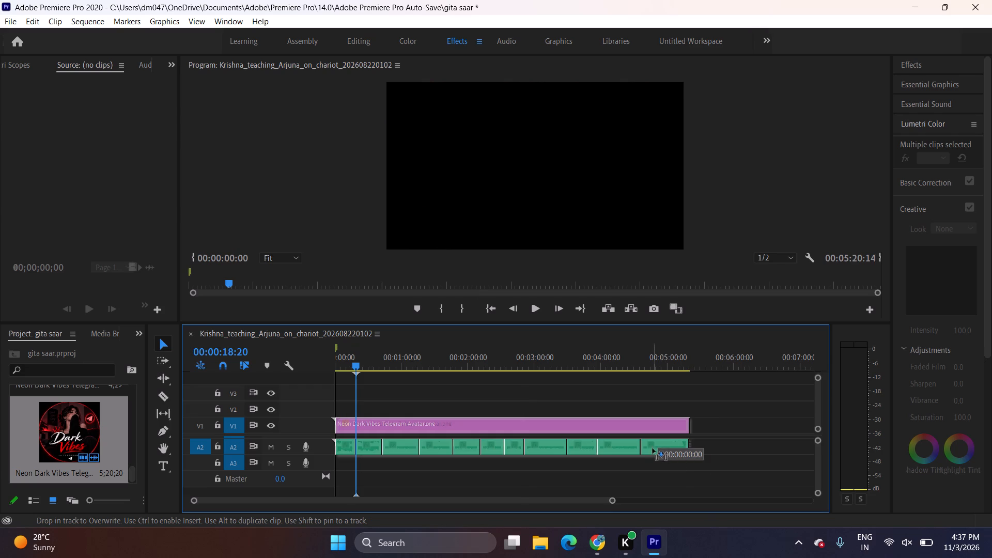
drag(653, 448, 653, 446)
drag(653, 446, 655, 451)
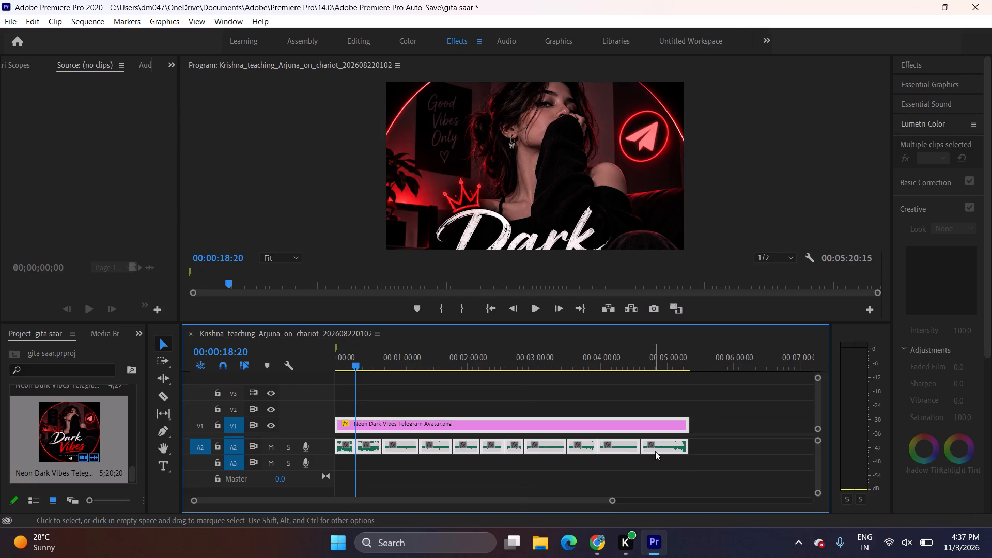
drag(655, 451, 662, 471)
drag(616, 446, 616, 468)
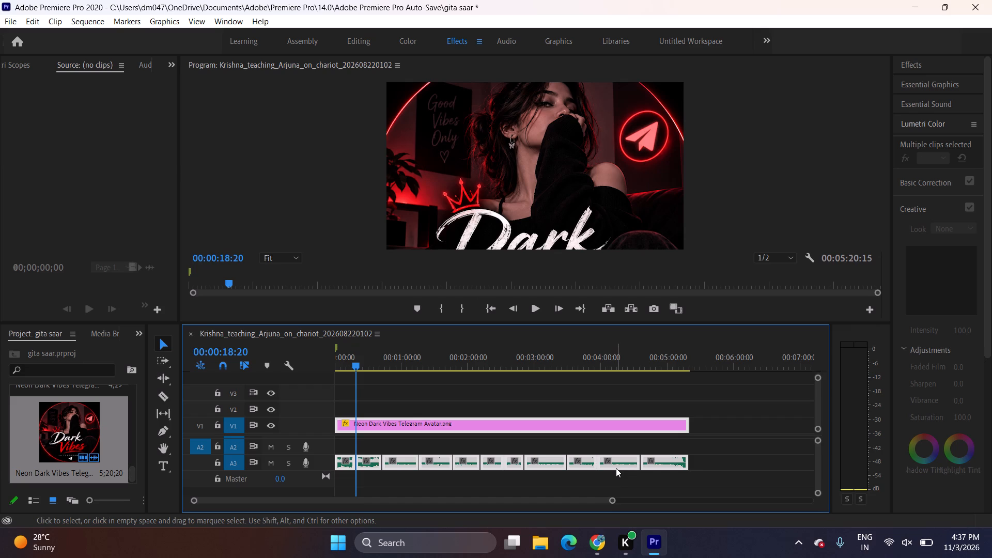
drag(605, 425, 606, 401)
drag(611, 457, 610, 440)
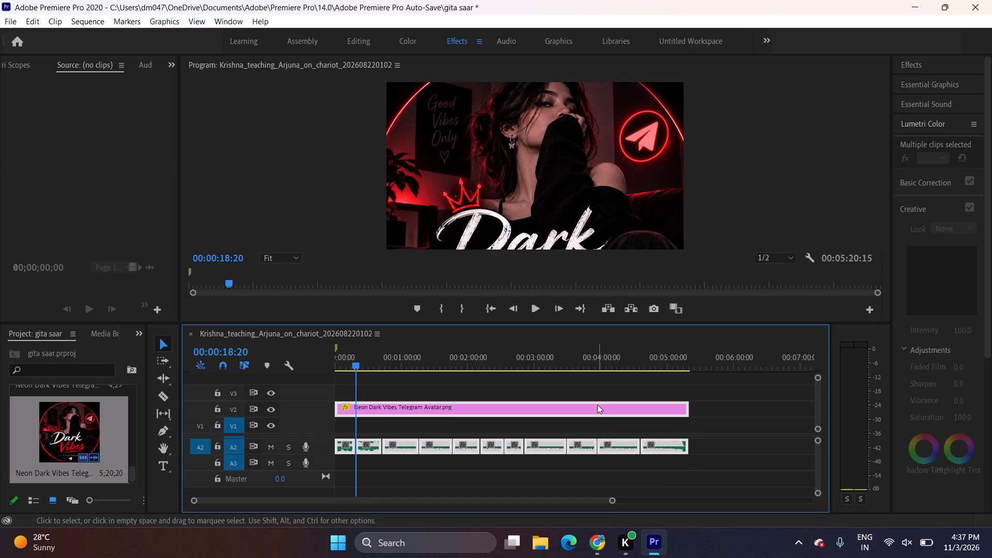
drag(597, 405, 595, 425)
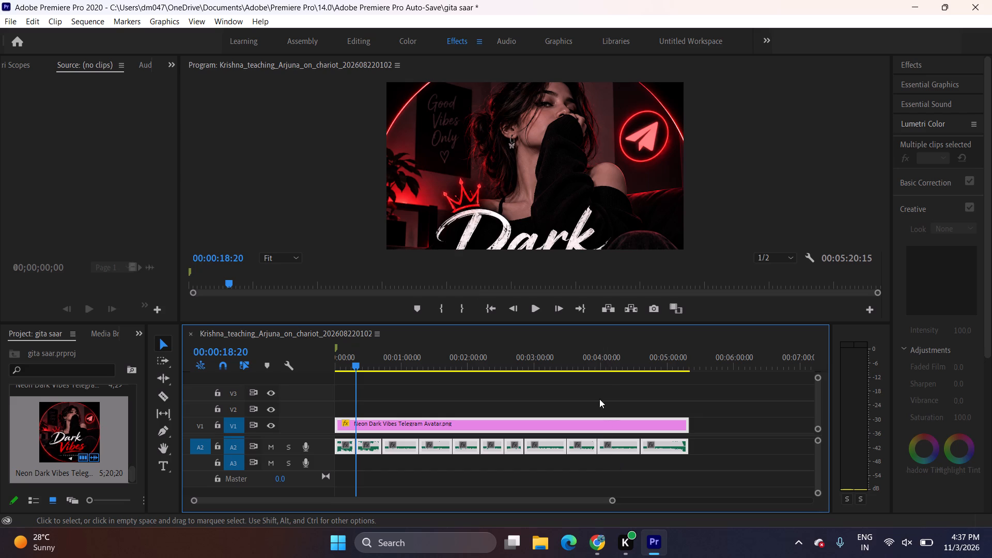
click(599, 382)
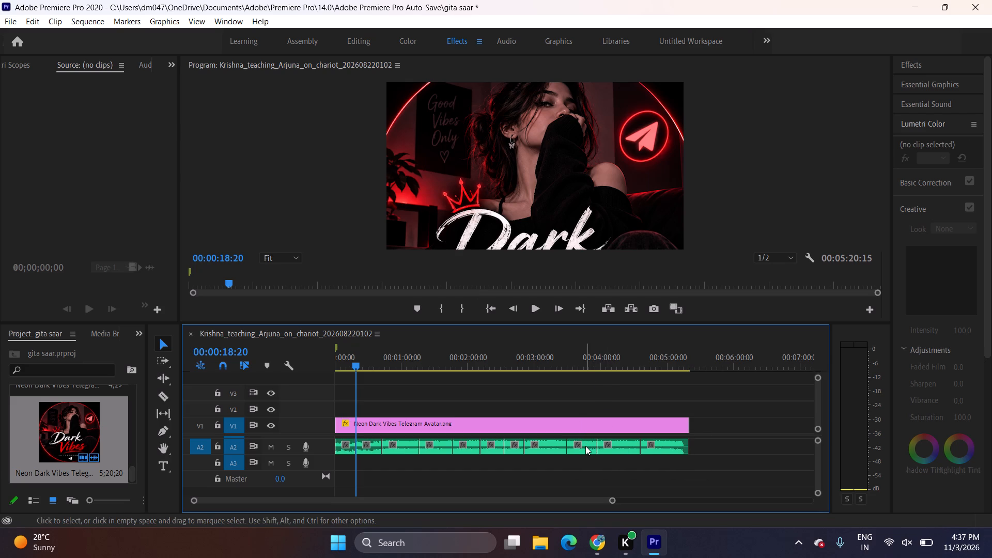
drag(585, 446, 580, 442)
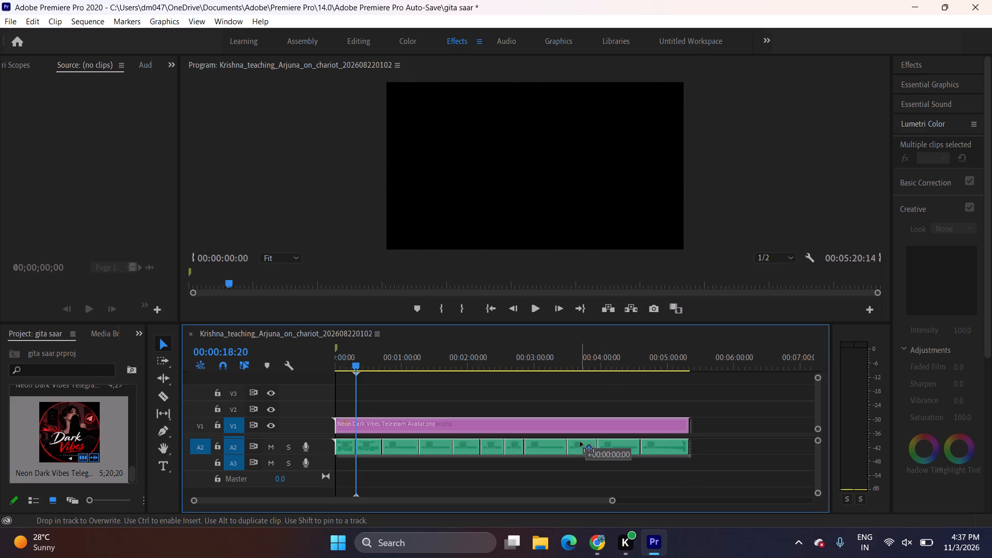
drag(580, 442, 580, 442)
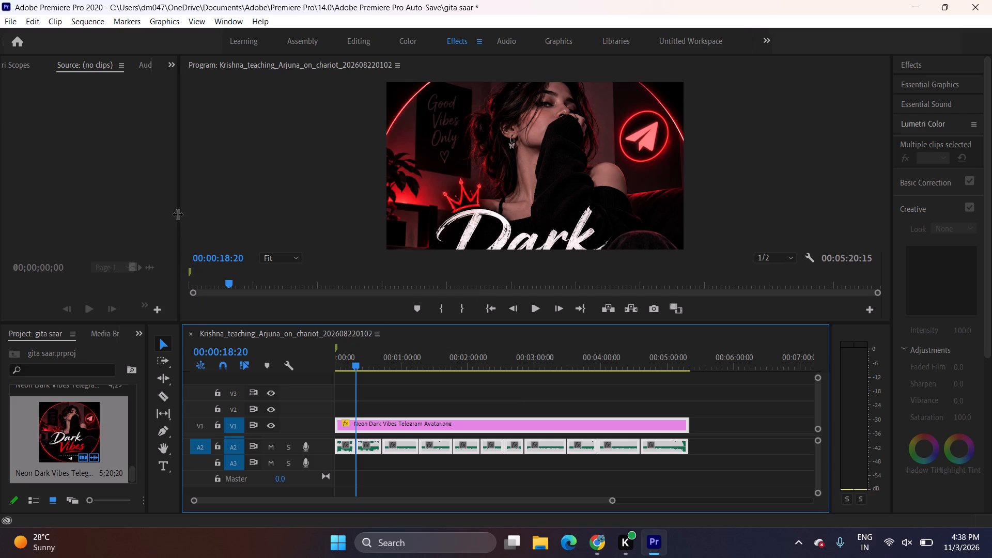
Narrow the Source monitor to give the Program monitor more width.
drag(177, 214, 148, 214)
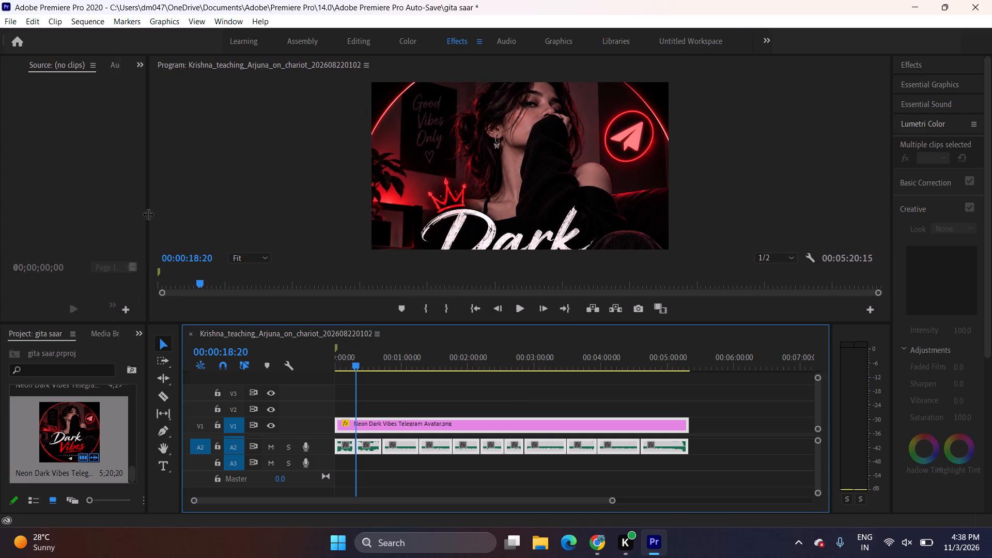
drag(148, 214, 147, 214)
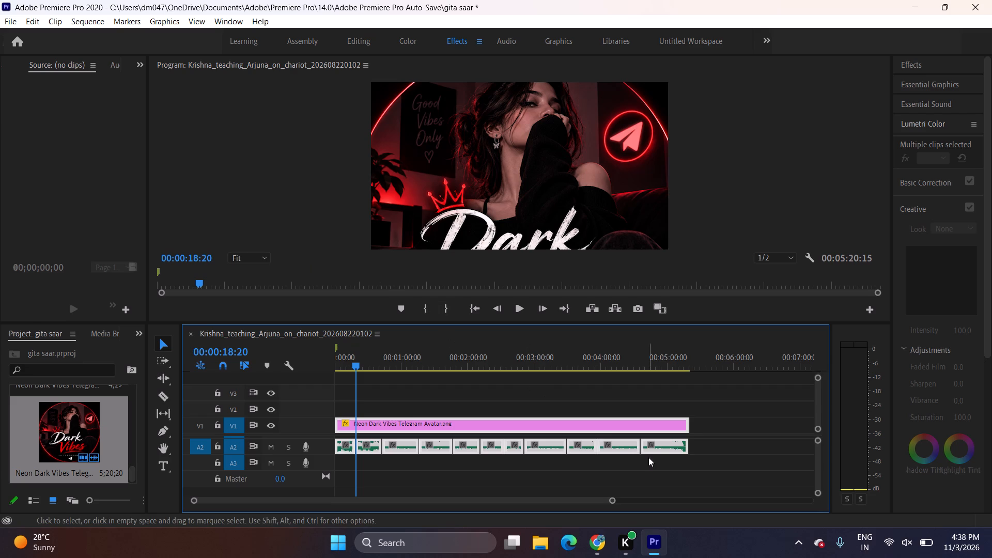
Increase the height of video track V1 so the avatar clip shows its name and thumbnail.
drag(818, 429, 818, 423)
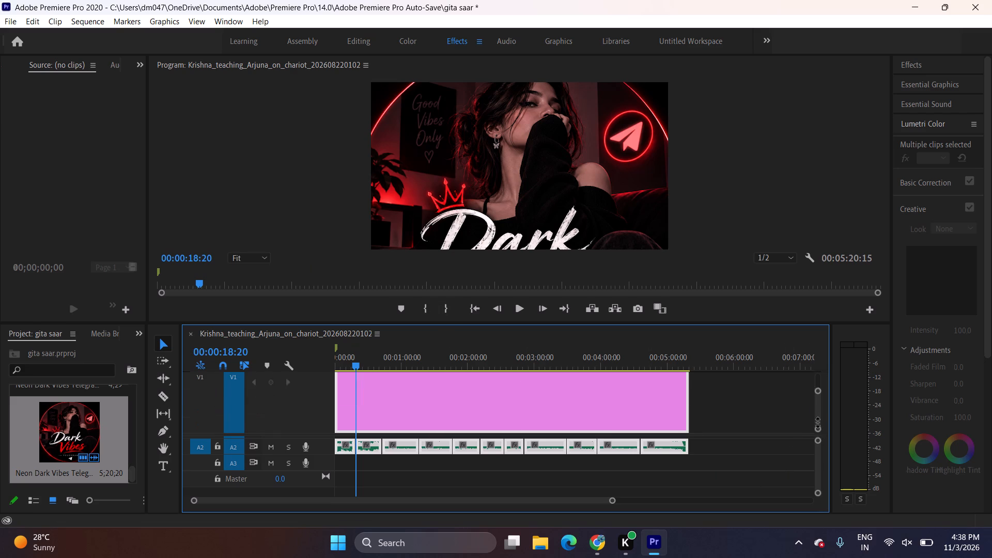
drag(818, 423, 816, 424)
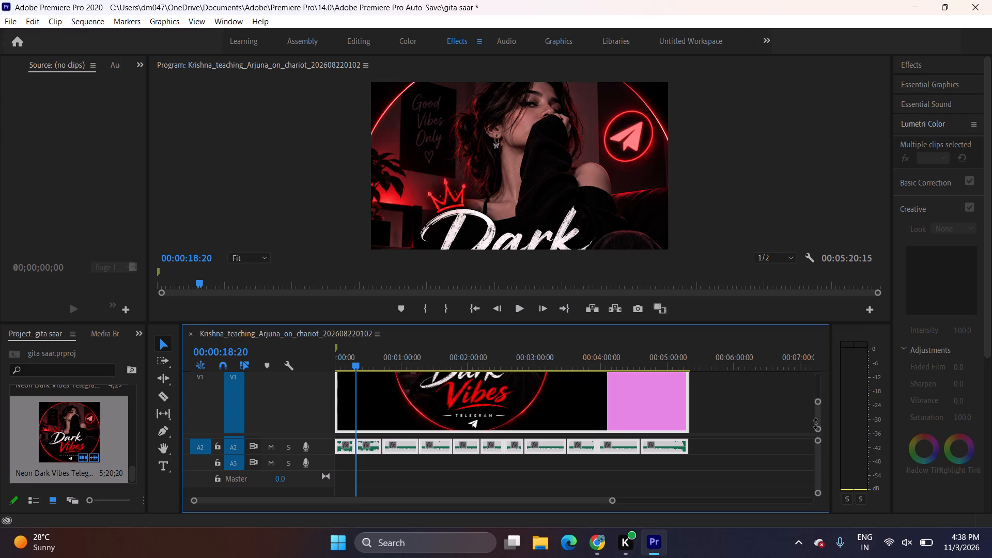
drag(816, 424, 818, 440)
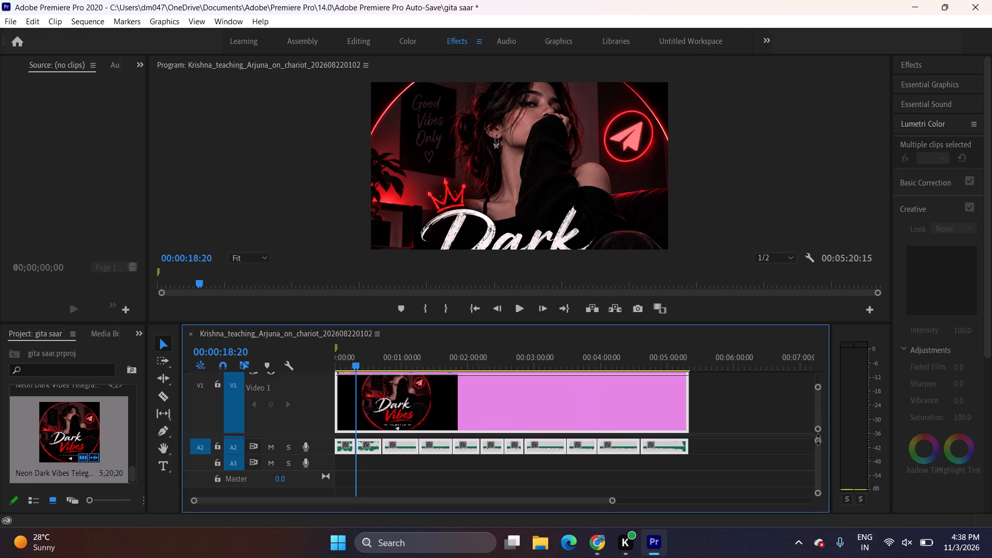
drag(818, 440, 818, 442)
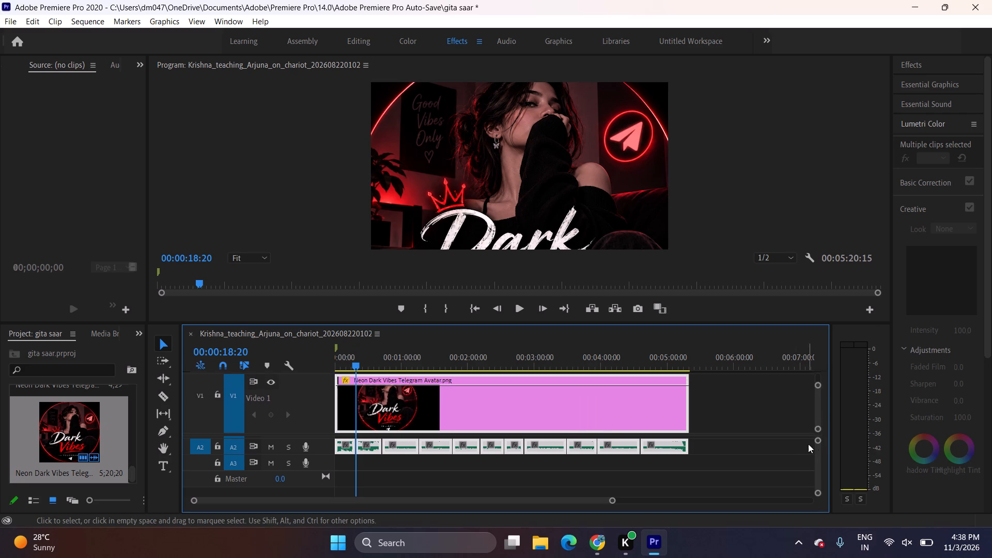
Move all the audio segments from track A2 up to A1, keeping their timing.
drag(817, 443, 812, 447)
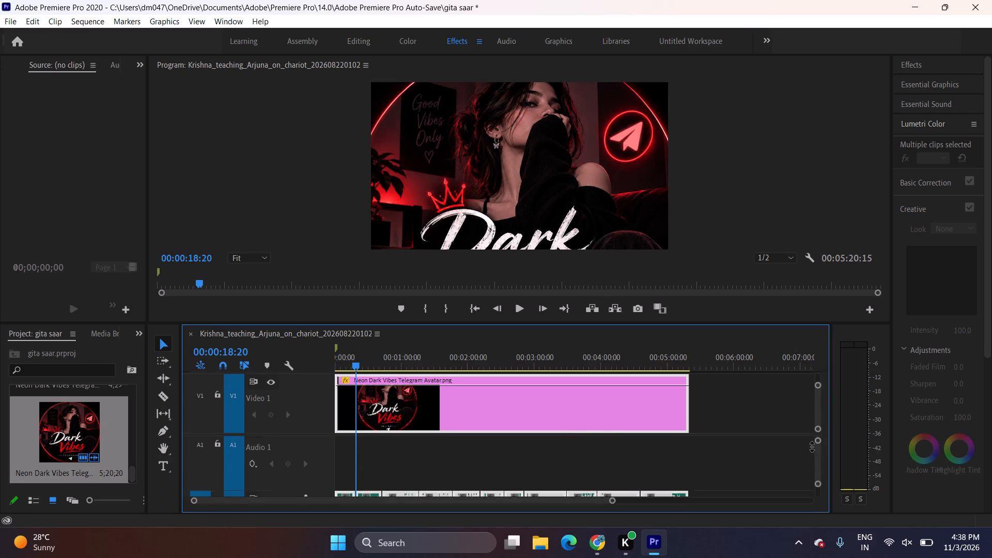
drag(812, 447, 810, 446)
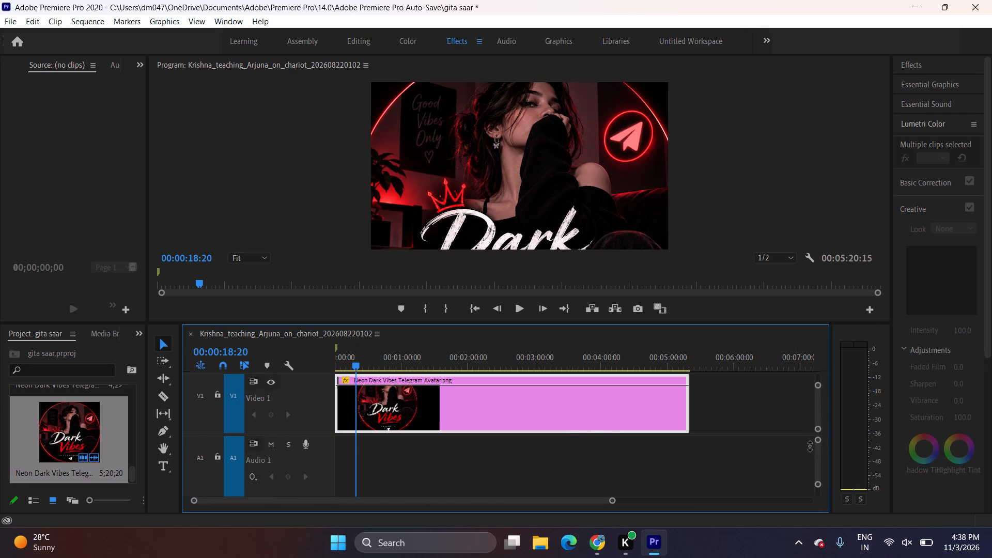
drag(810, 446, 810, 426)
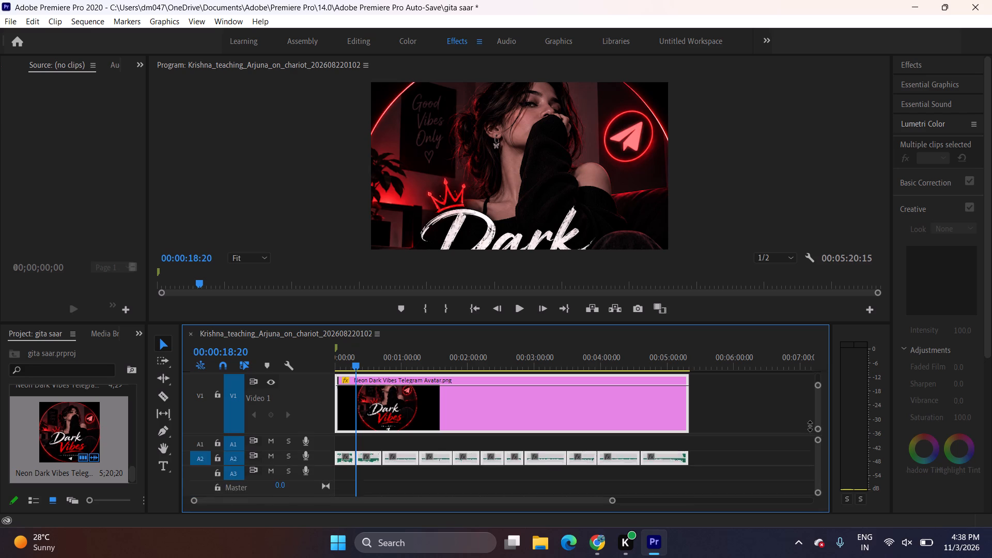
drag(810, 426, 810, 426)
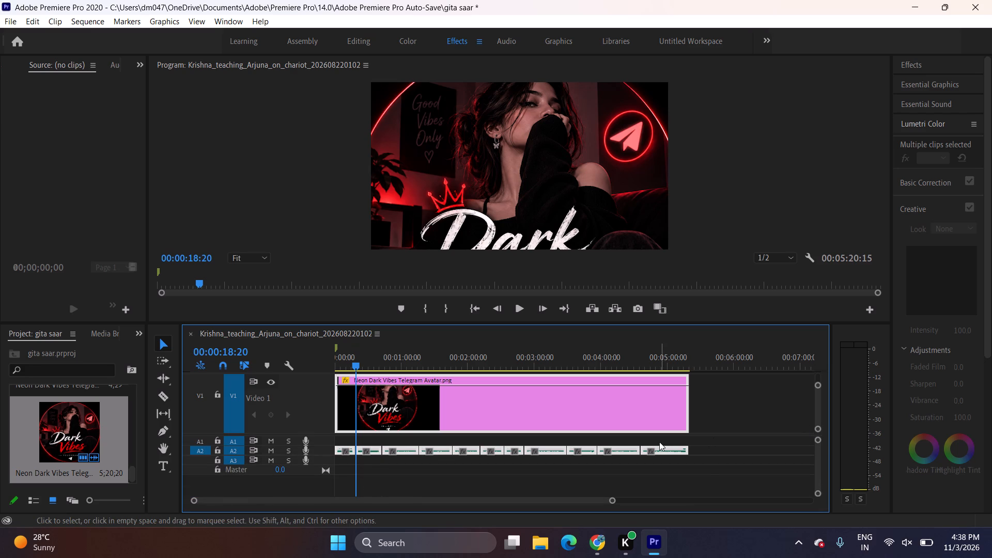
drag(656, 448, 654, 439)
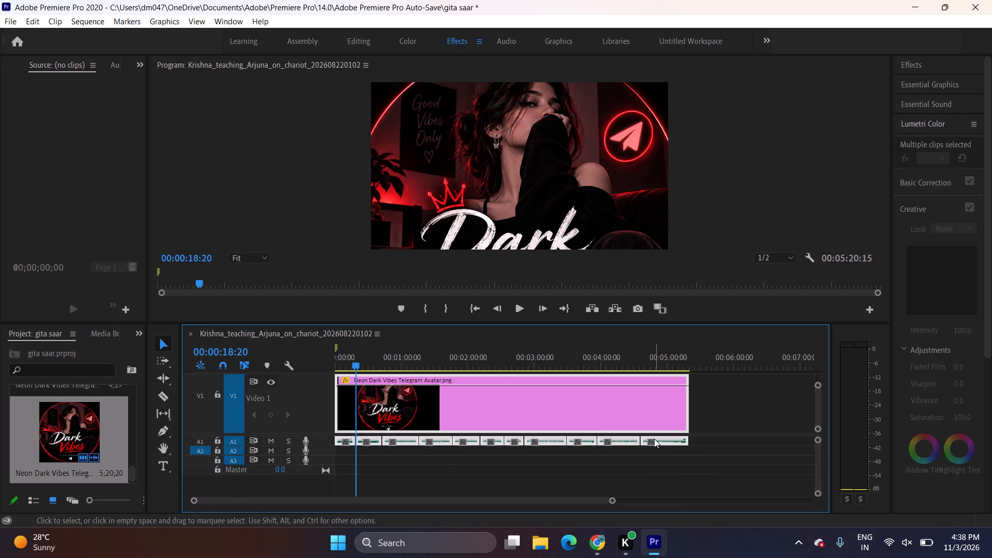
Increase the height of audio track A1 so the segments' waveforms are shown.
drag(817, 440, 817, 441)
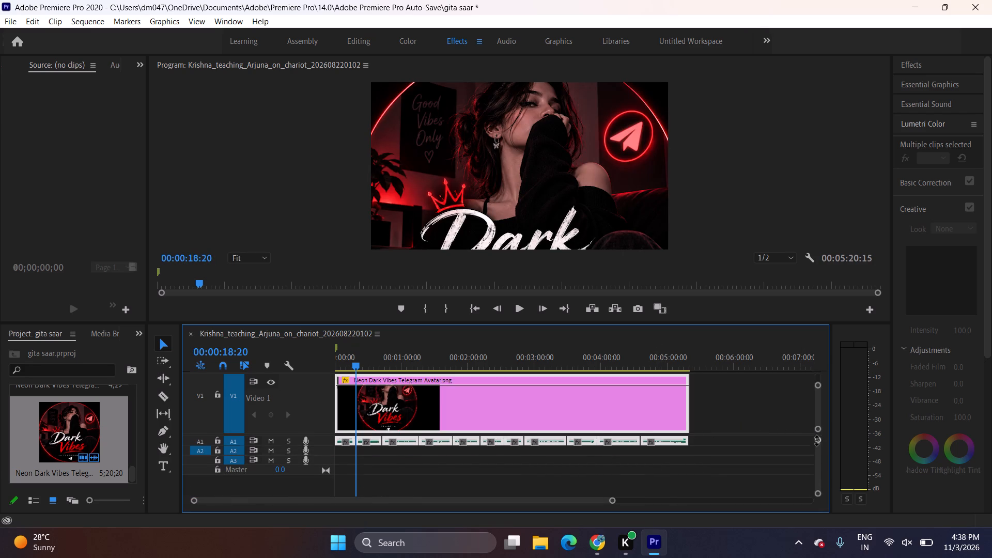
drag(817, 441, 817, 452)
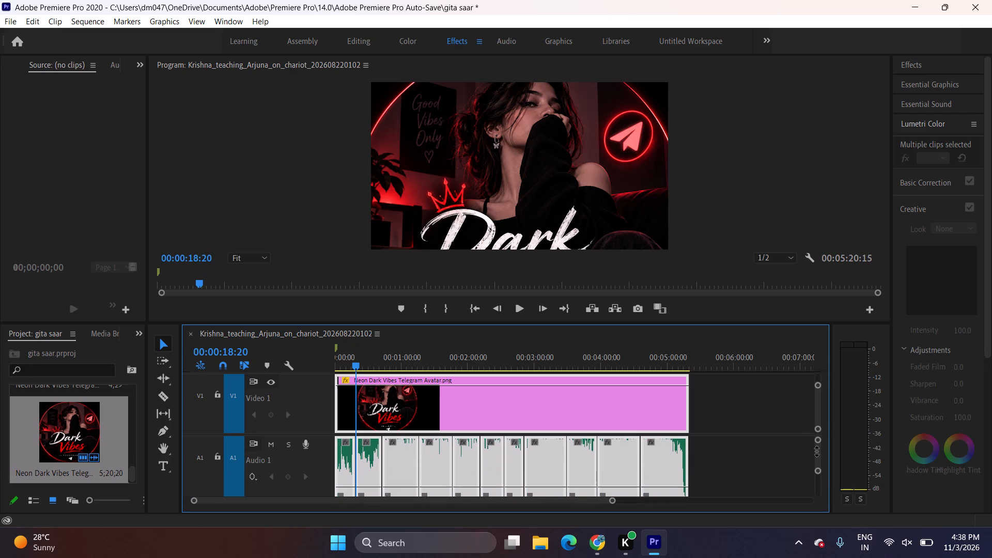
drag(817, 452, 815, 437)
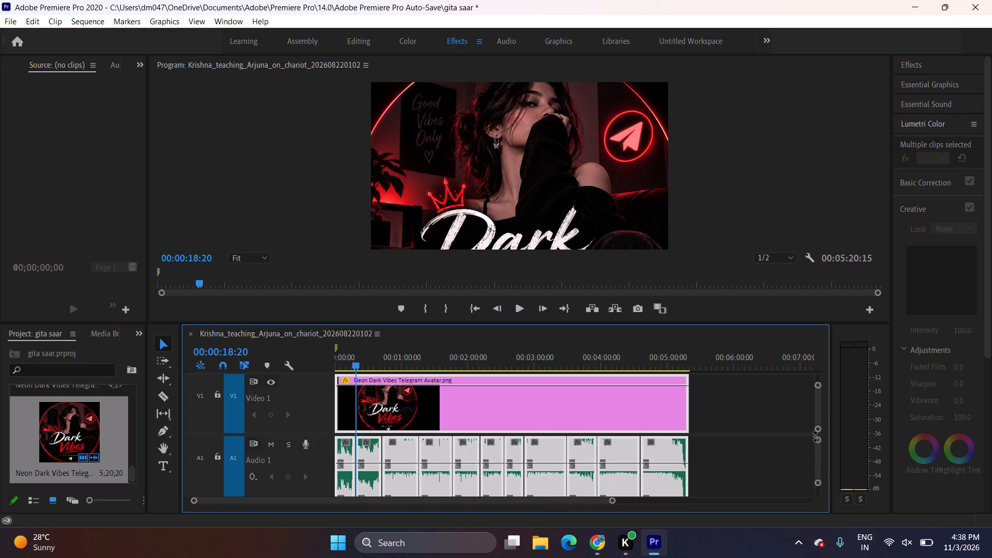
drag(815, 437, 809, 430)
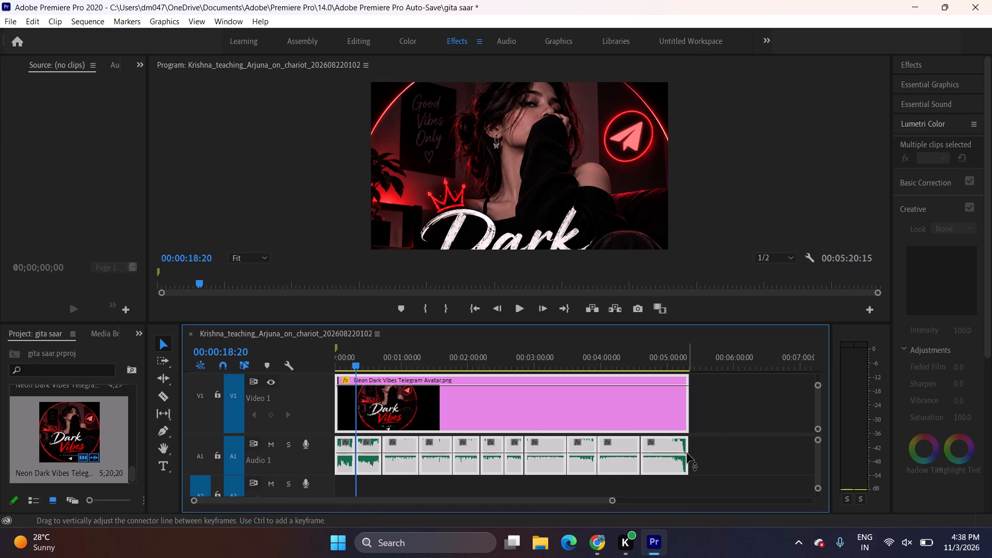
Look through the Lumetri Color, Essential Sound and Effects options available for the selected clips.
click(660, 454)
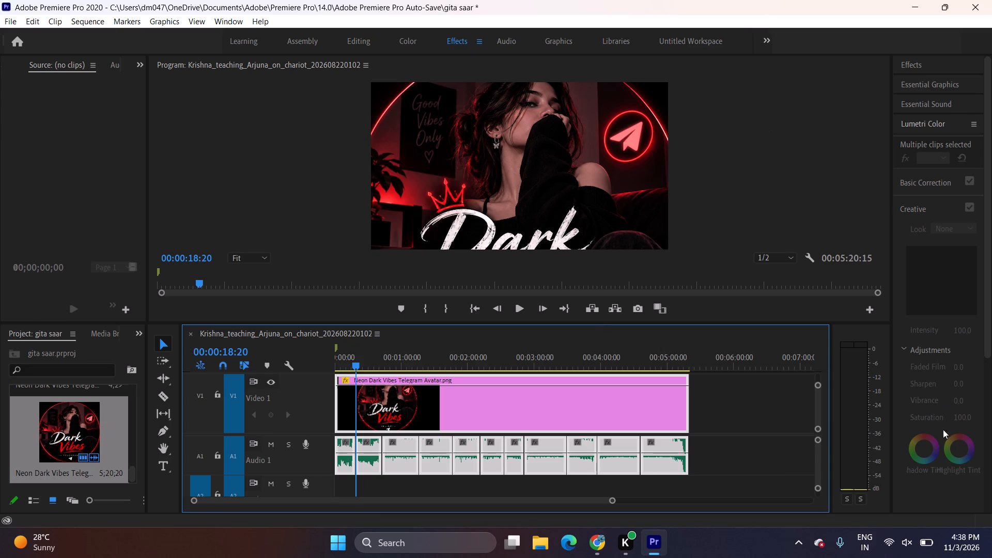
click(931, 452)
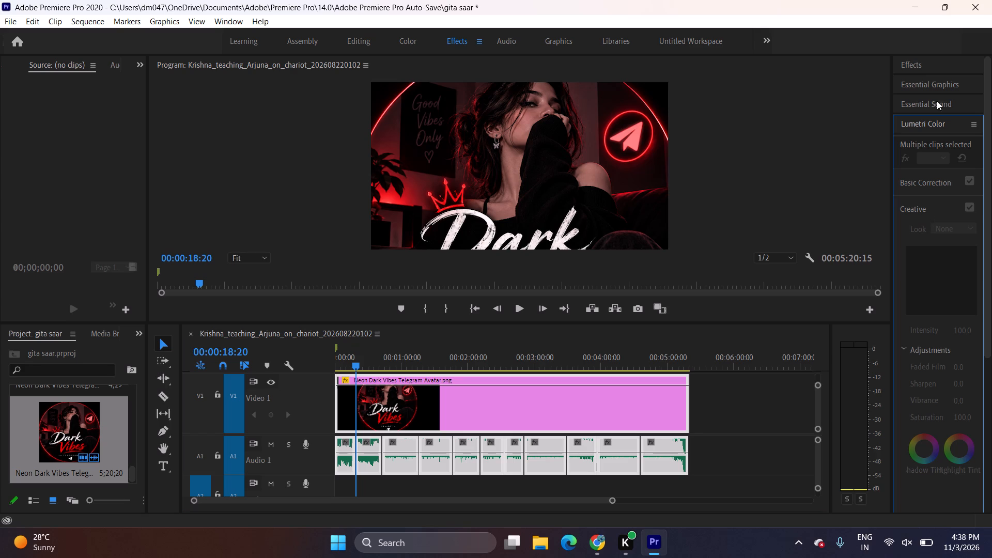
click(935, 106)
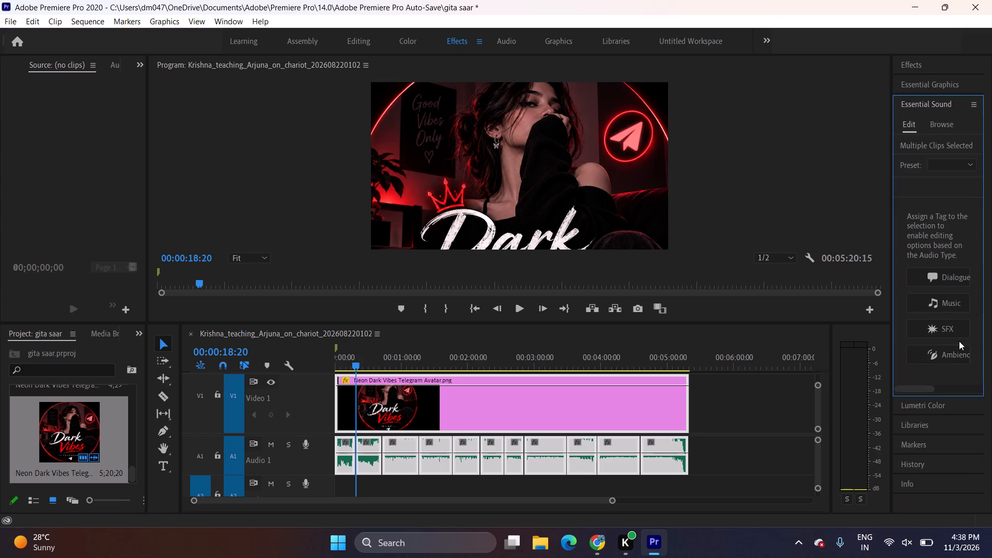
click(930, 409)
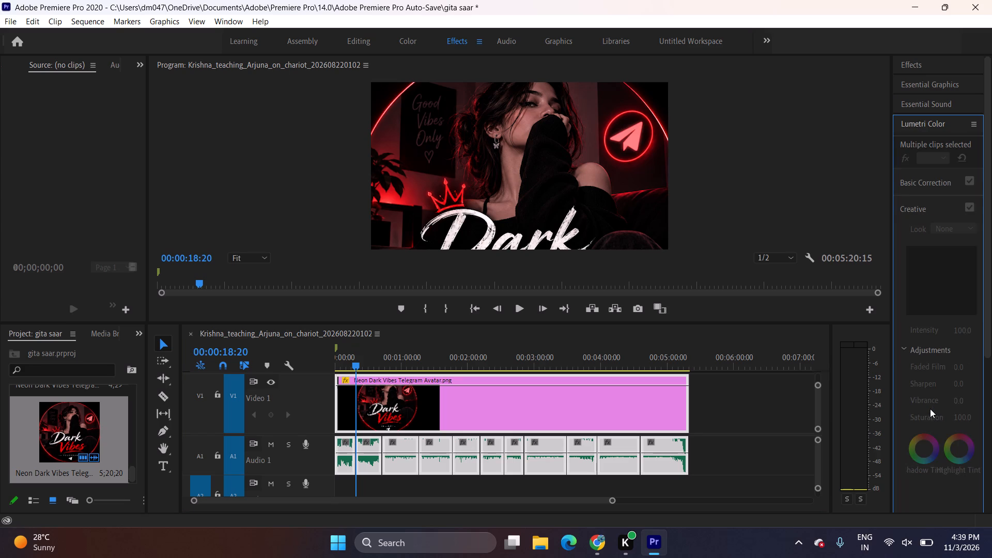
scroll(909, 446, down, 6)
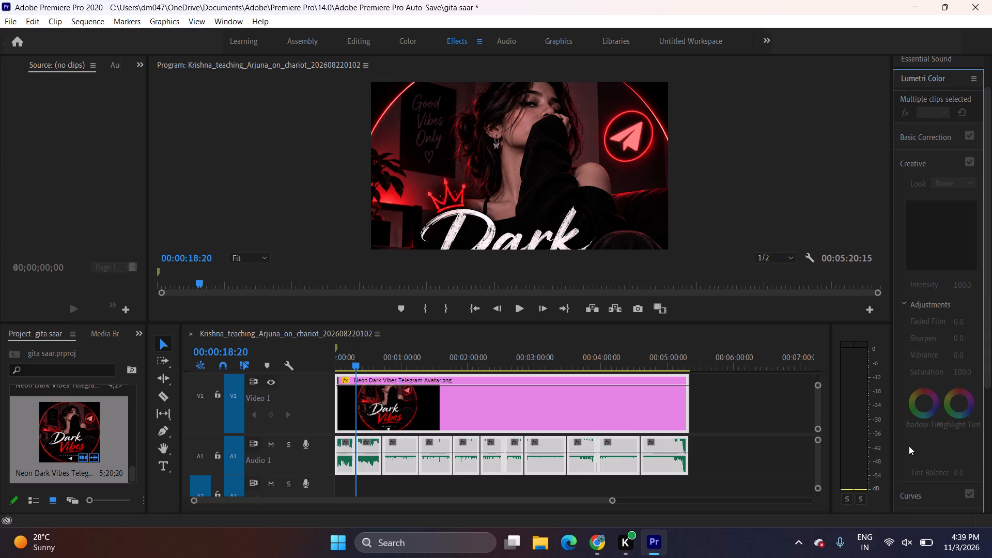
scroll(906, 343, up, 4)
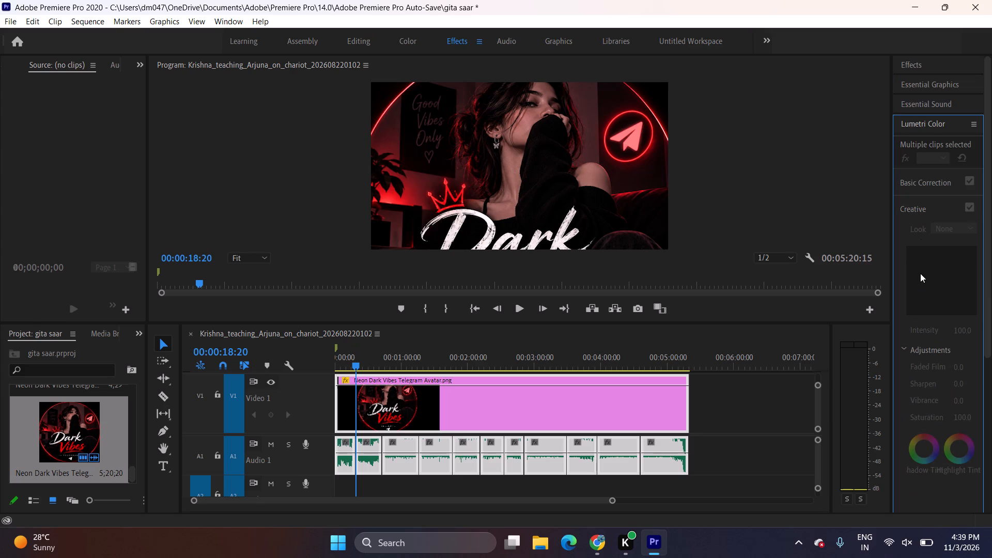
click(928, 100)
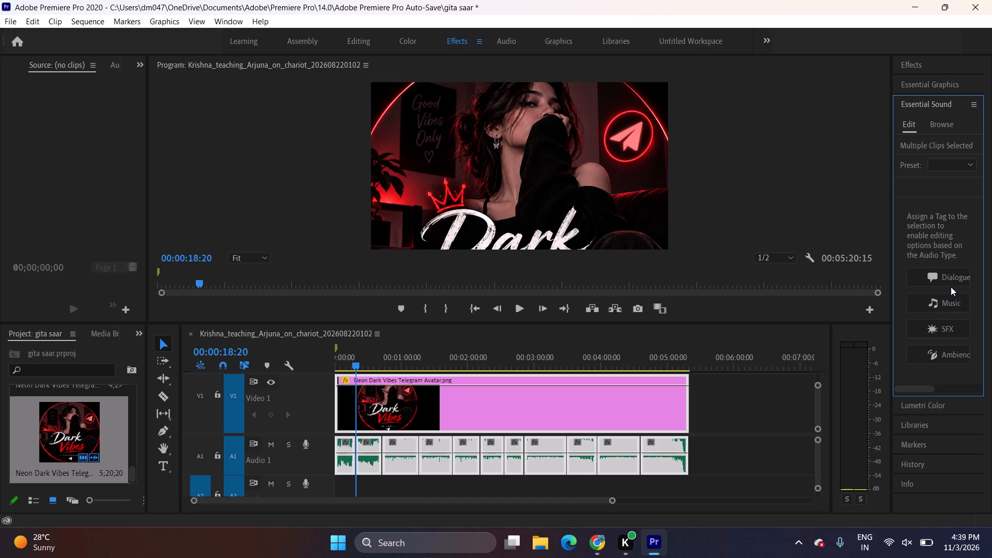
click(932, 63)
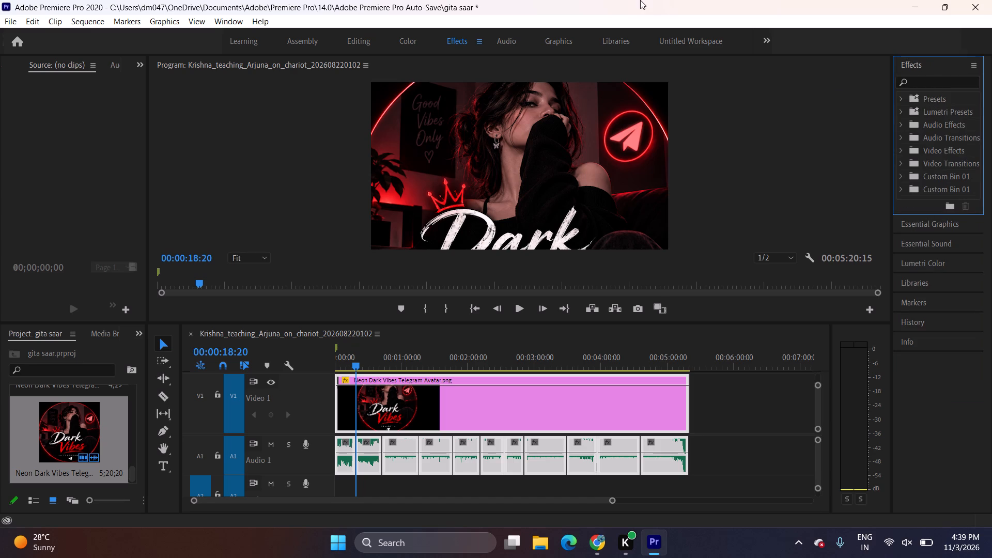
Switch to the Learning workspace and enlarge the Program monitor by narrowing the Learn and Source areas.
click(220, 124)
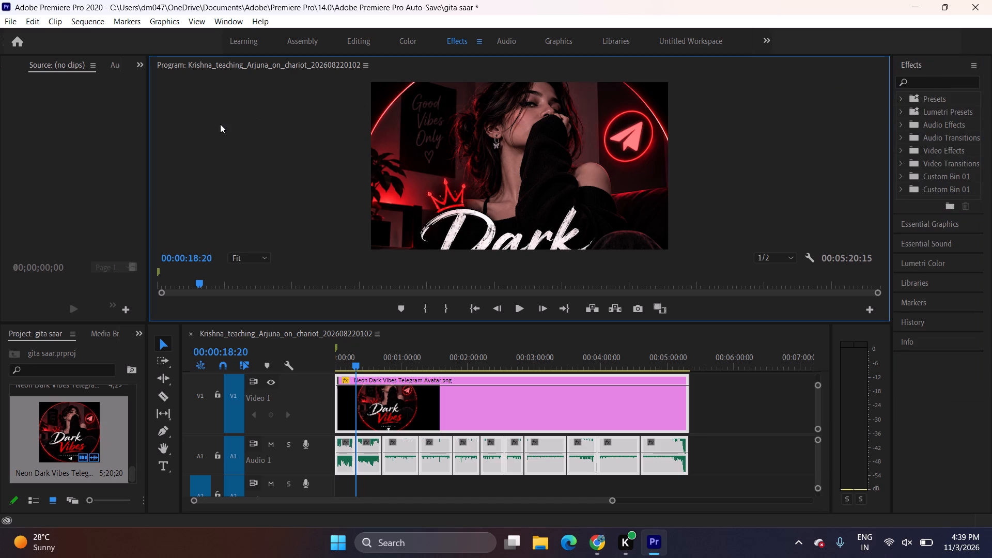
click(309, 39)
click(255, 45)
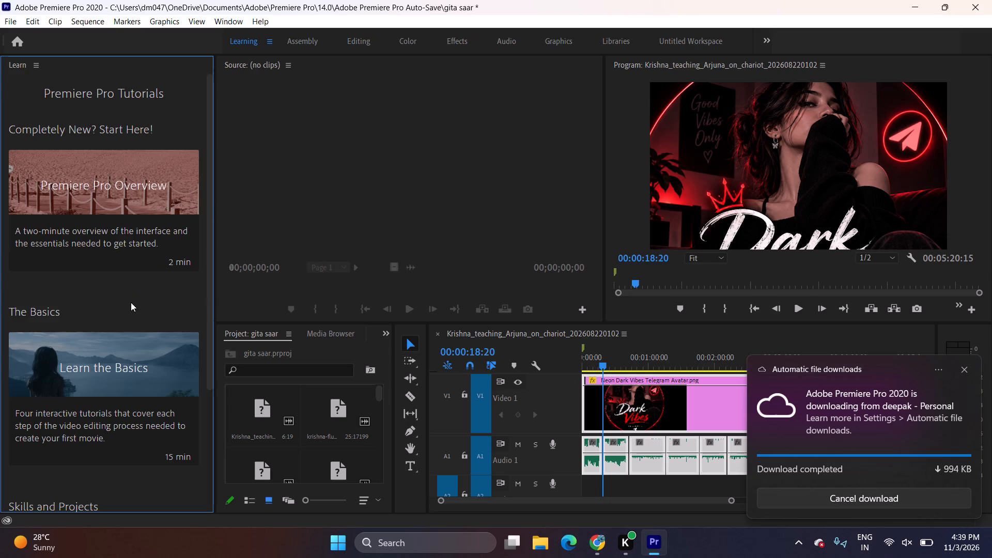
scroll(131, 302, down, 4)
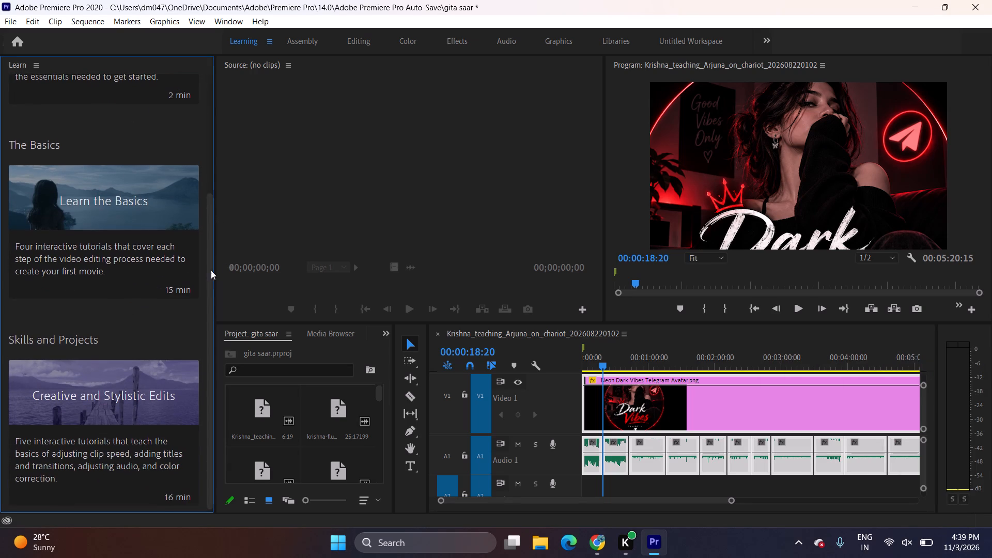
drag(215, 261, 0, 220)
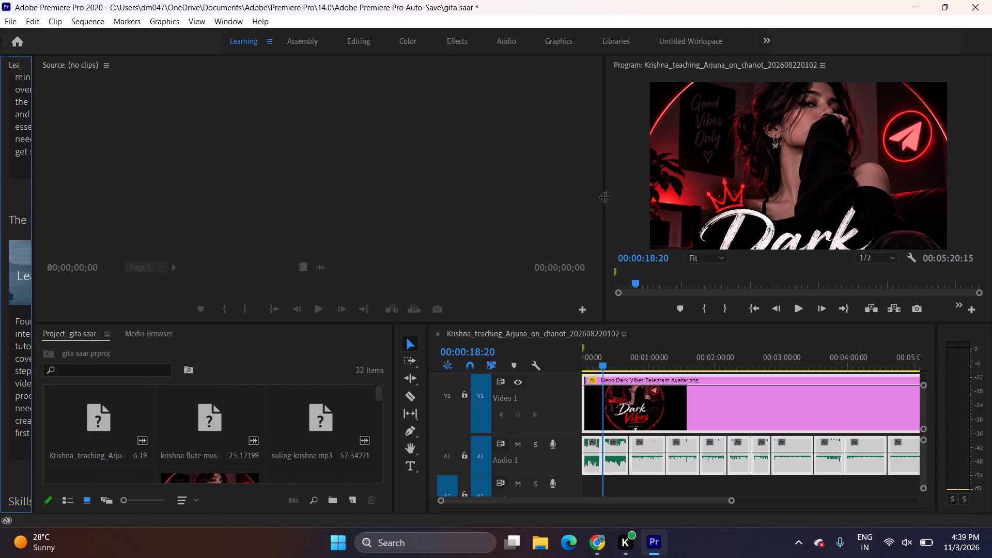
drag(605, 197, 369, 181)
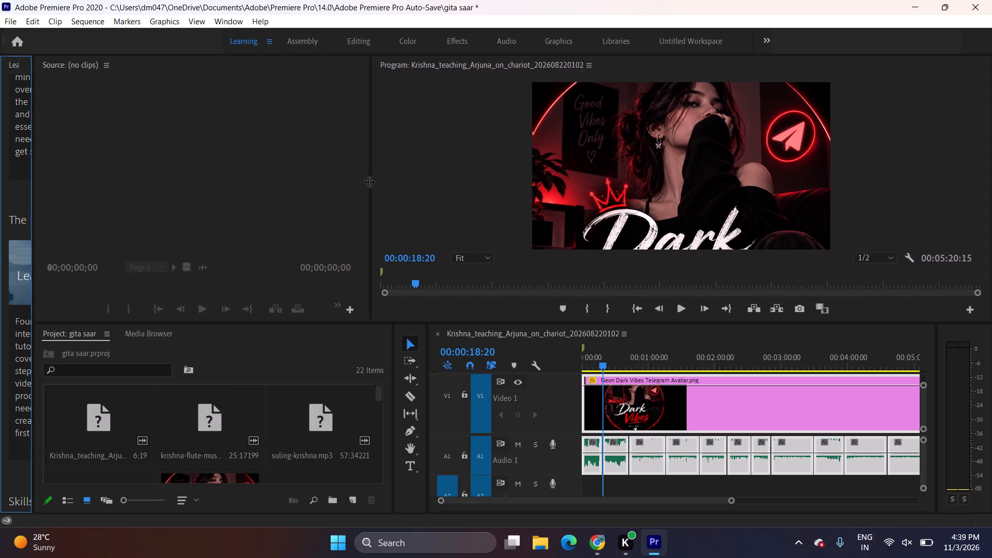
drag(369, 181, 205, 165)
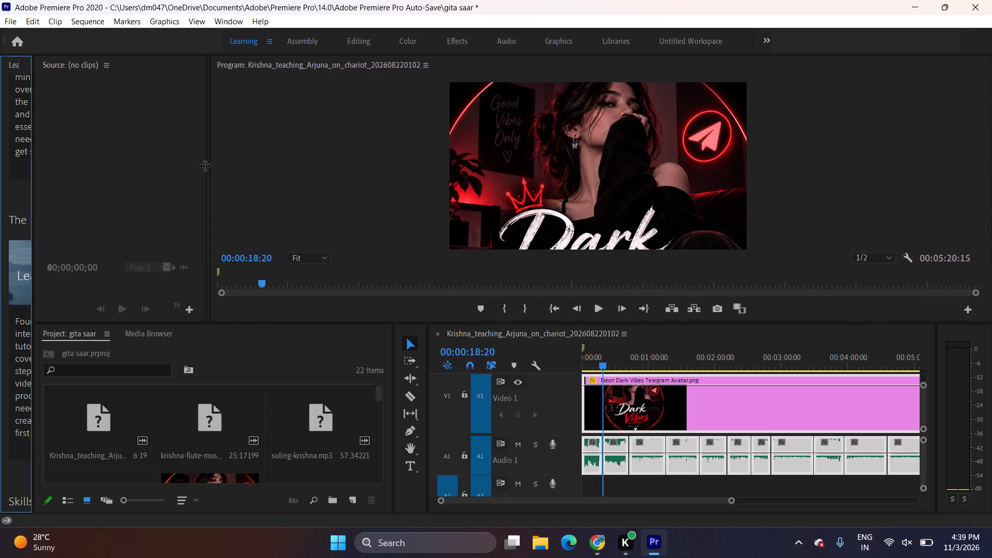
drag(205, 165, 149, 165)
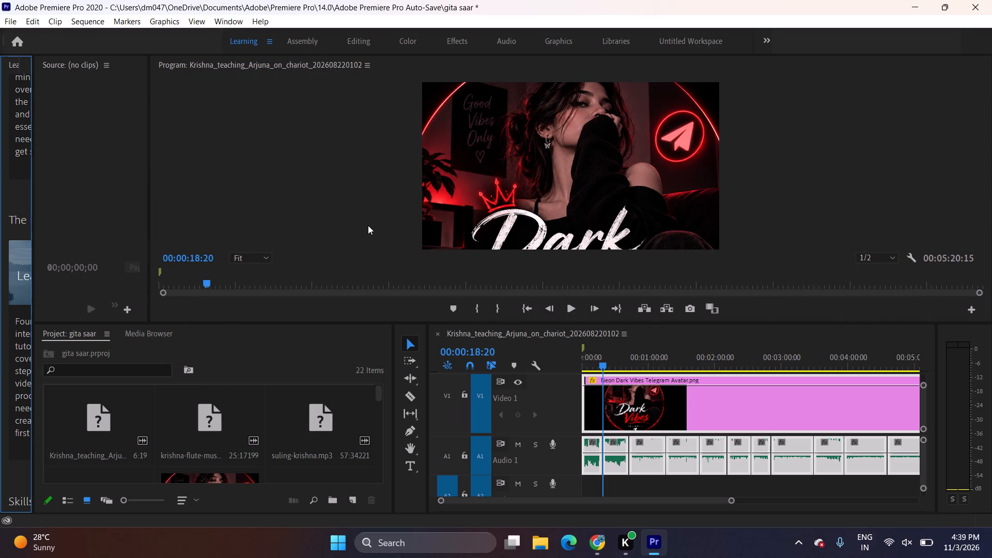
Switch to the Editing workspace.
click(300, 40)
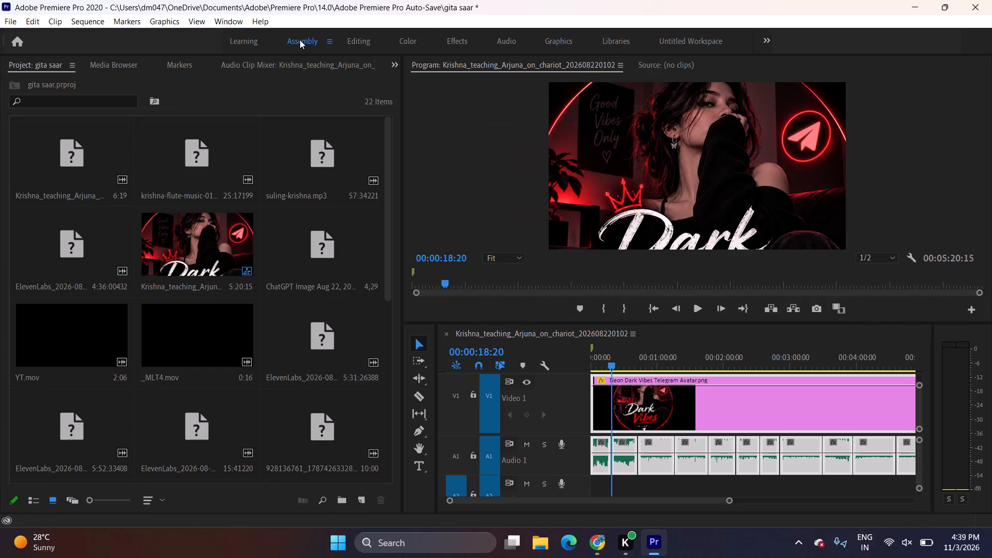
click(357, 36)
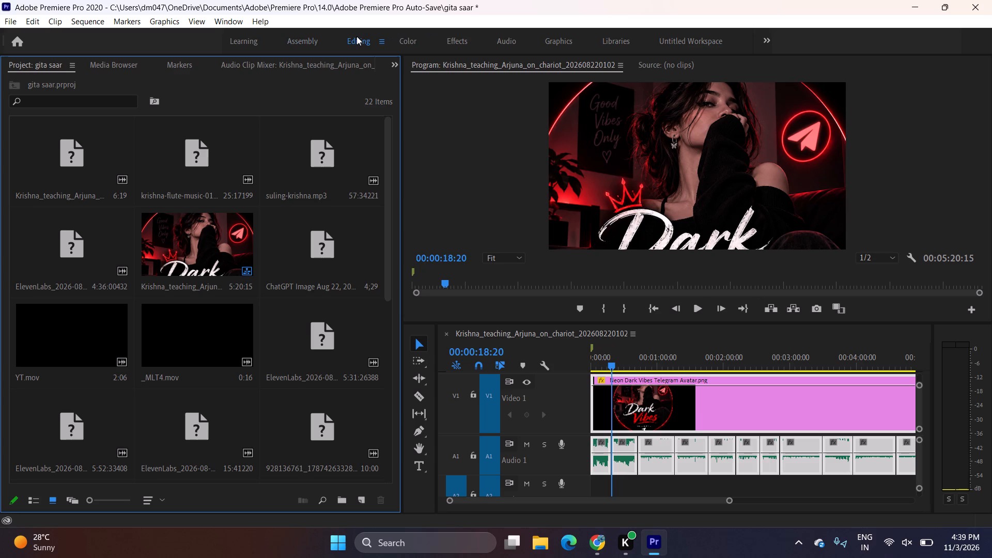
click(355, 38)
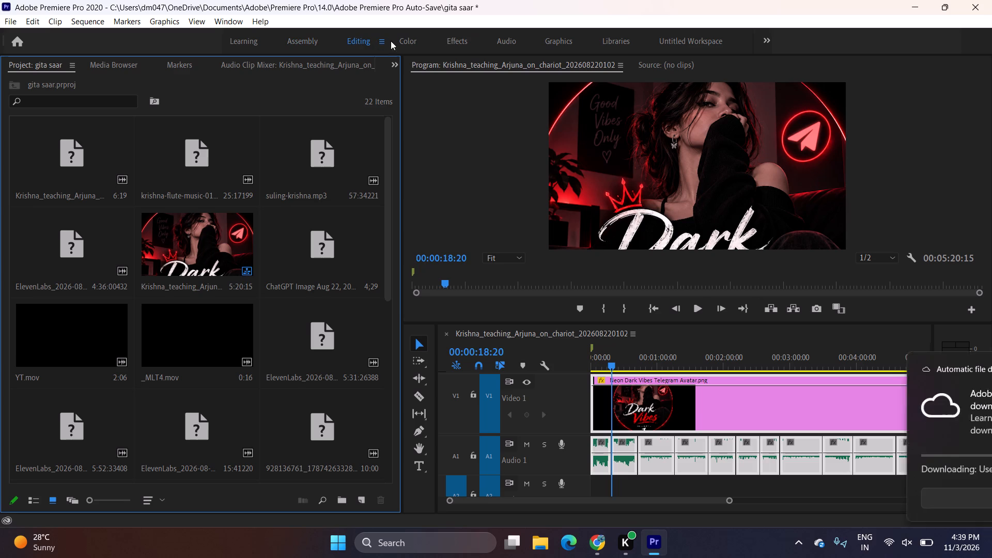
click(406, 37)
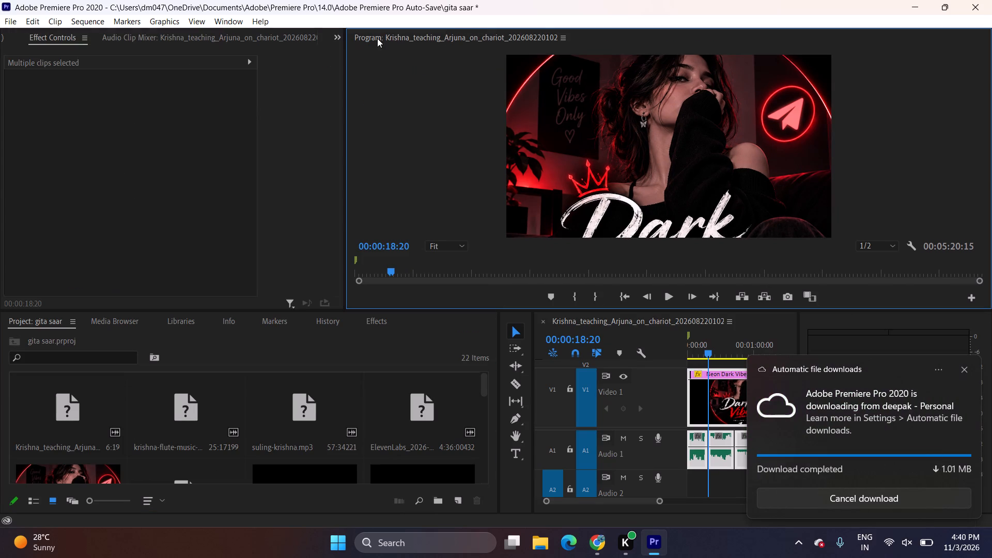
Lower the Audio 1 clip volume to -14.3 dB in the Audio Clip Mixer.
click(233, 38)
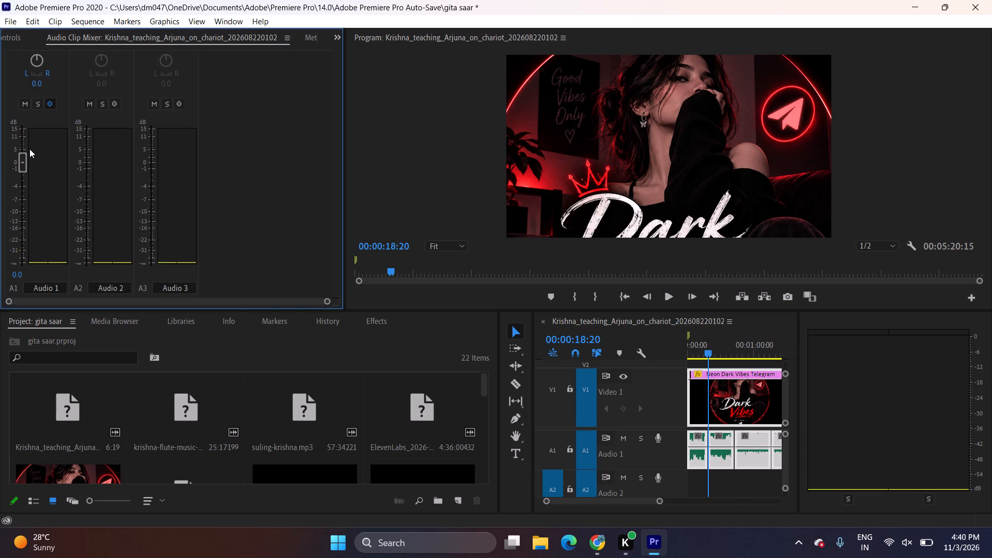
drag(22, 161, 19, 200)
drag(19, 200, 19, 224)
drag(19, 224, 19, 225)
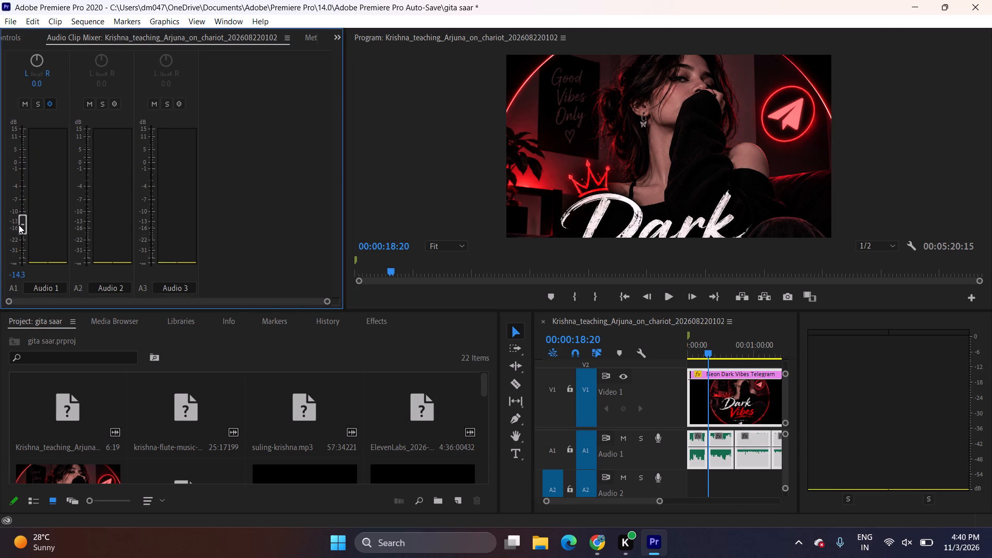
click(290, 172)
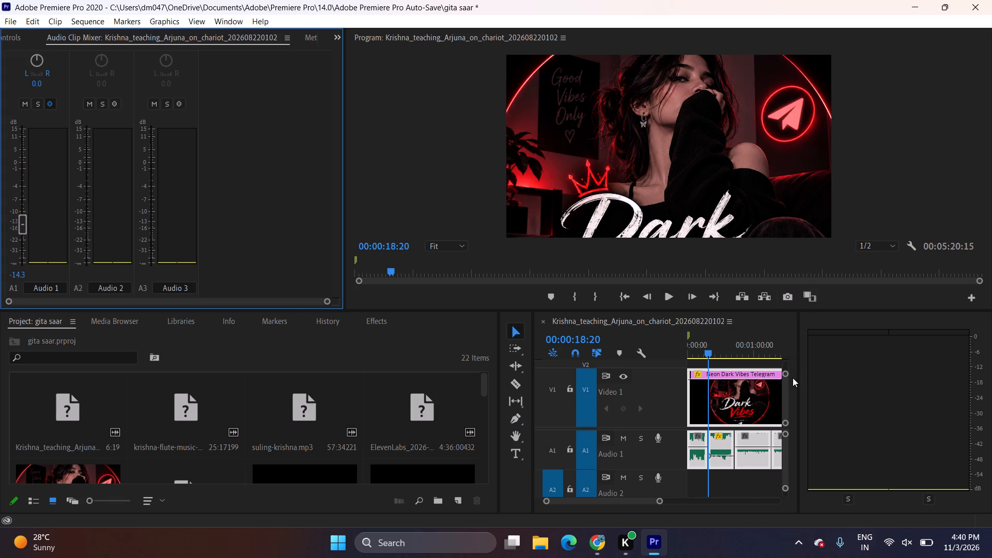
Widen the timeline area by narrowing the audio meters so more of the sequence is shown.
drag(798, 377, 952, 362)
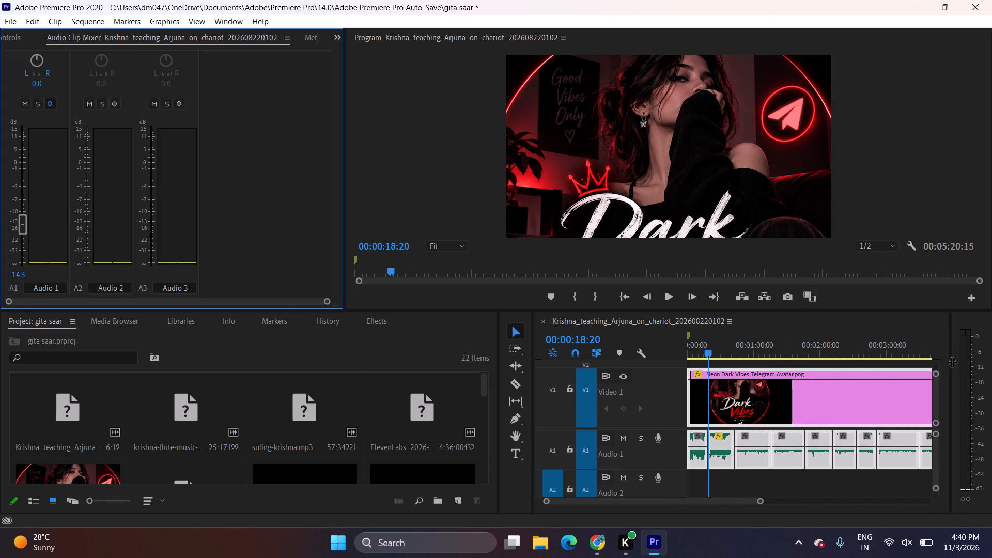
drag(952, 362, 959, 362)
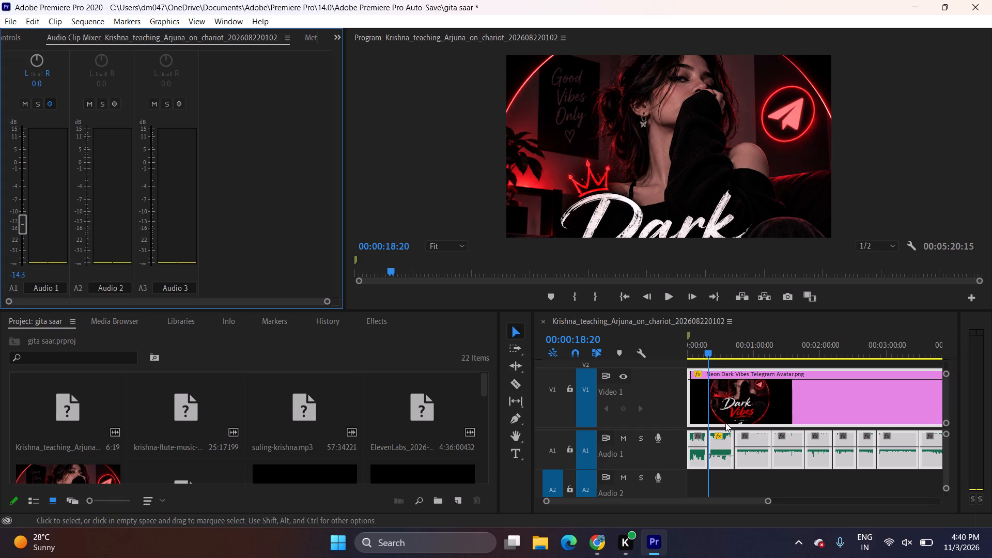
Play the sequence and vary the Audio 1 clip volume between 15.0 dB and about -50 dB, settling at -5.0 dB.
click(664, 295)
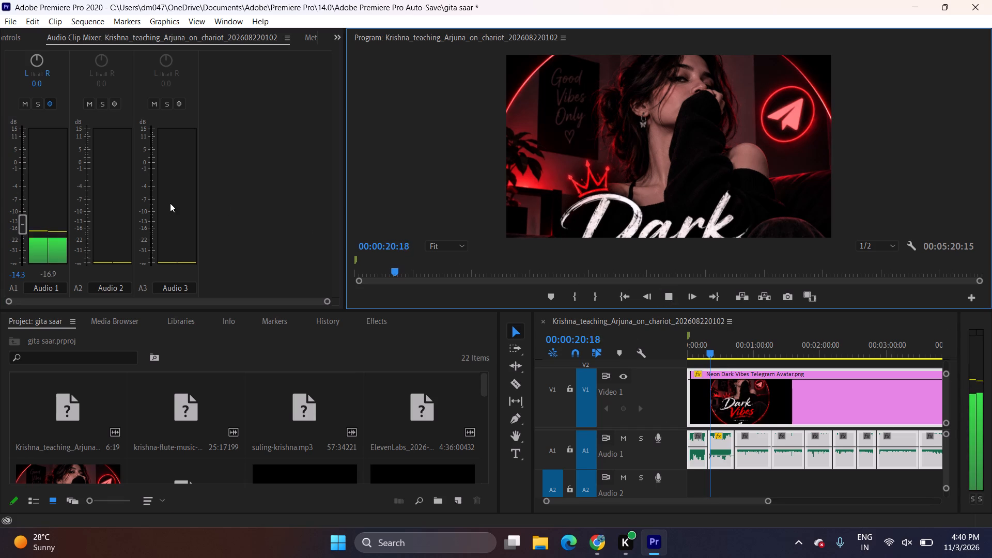
drag(24, 222, 24, 220)
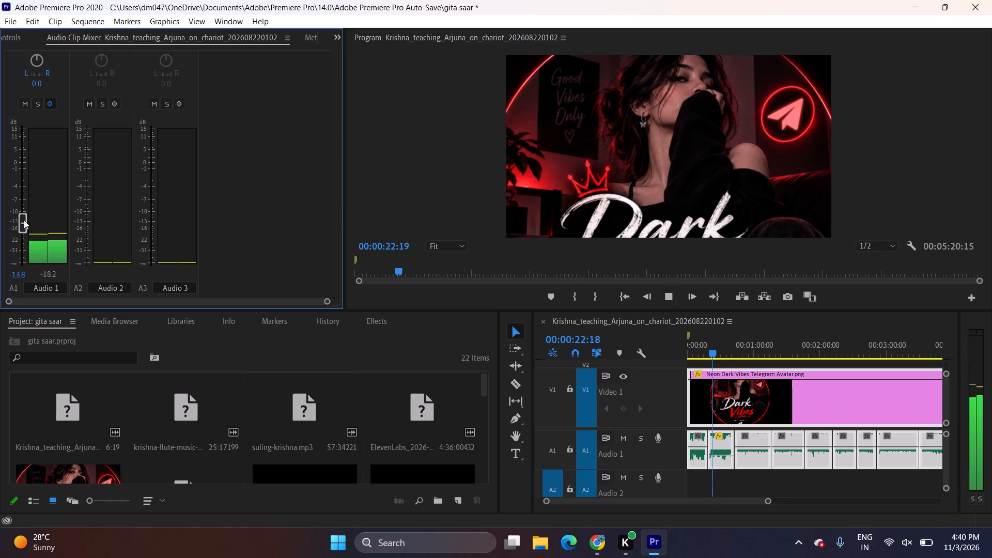
drag(24, 220, 24, 152)
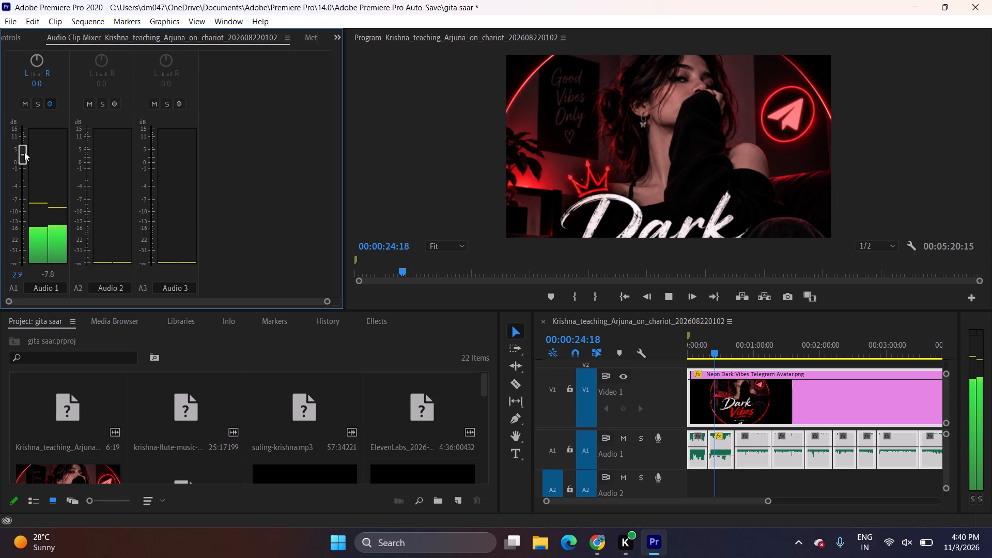
drag(24, 152, 15, 136)
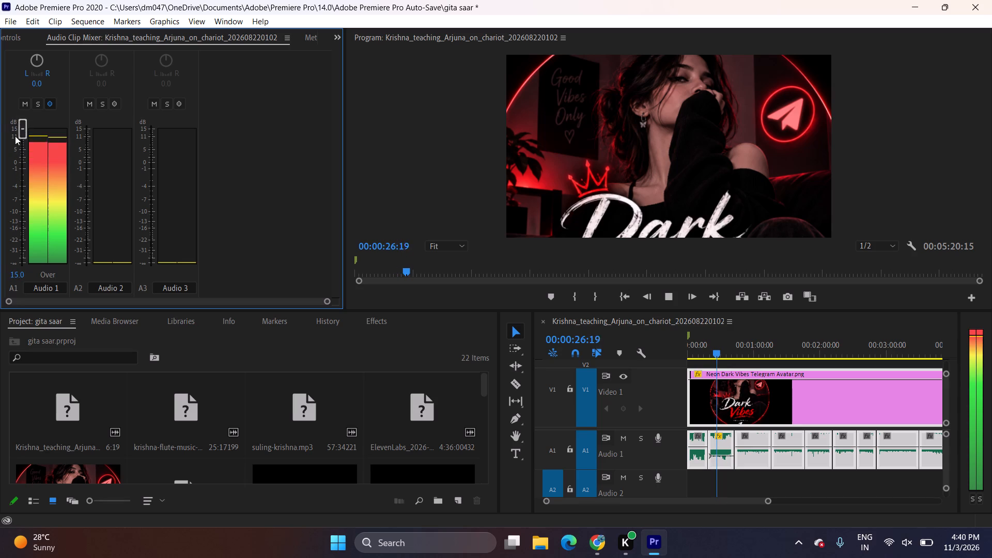
drag(15, 136, 0, 196)
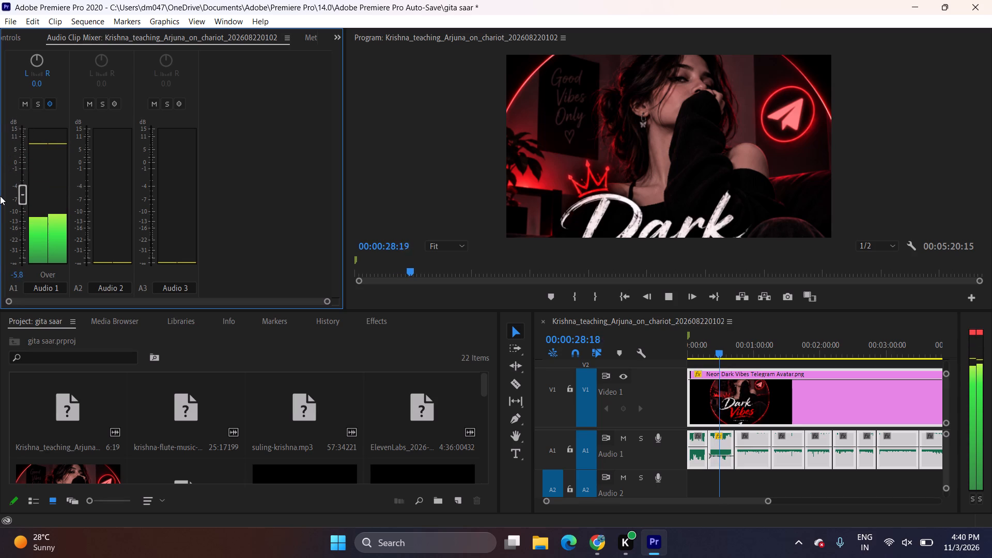
drag(0, 196, 0, 209)
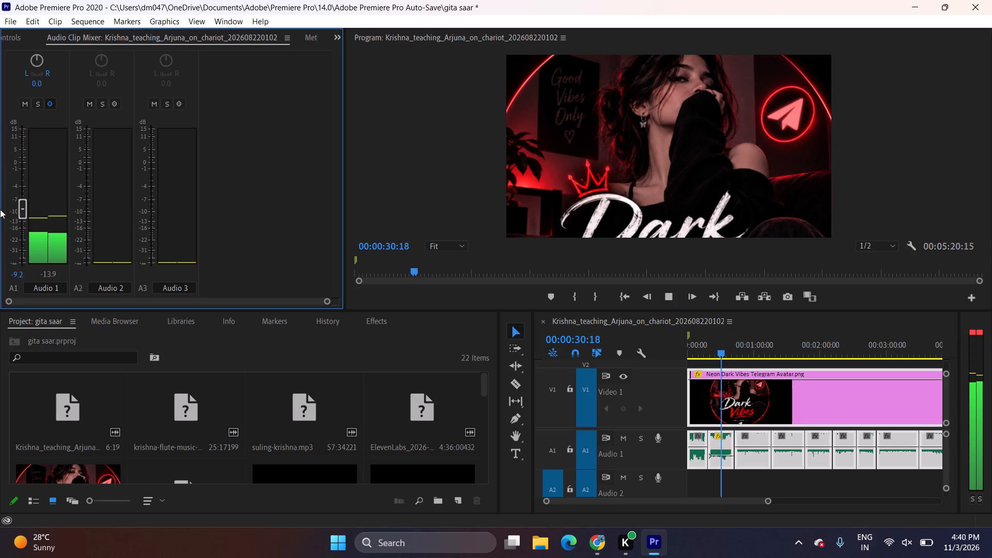
drag(0, 209, 39, 259)
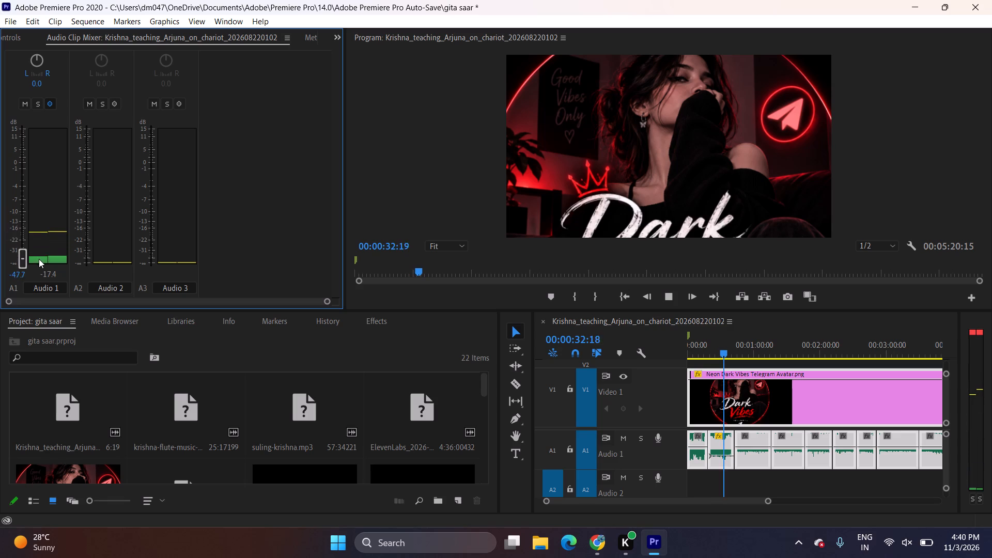
drag(39, 259, 39, 260)
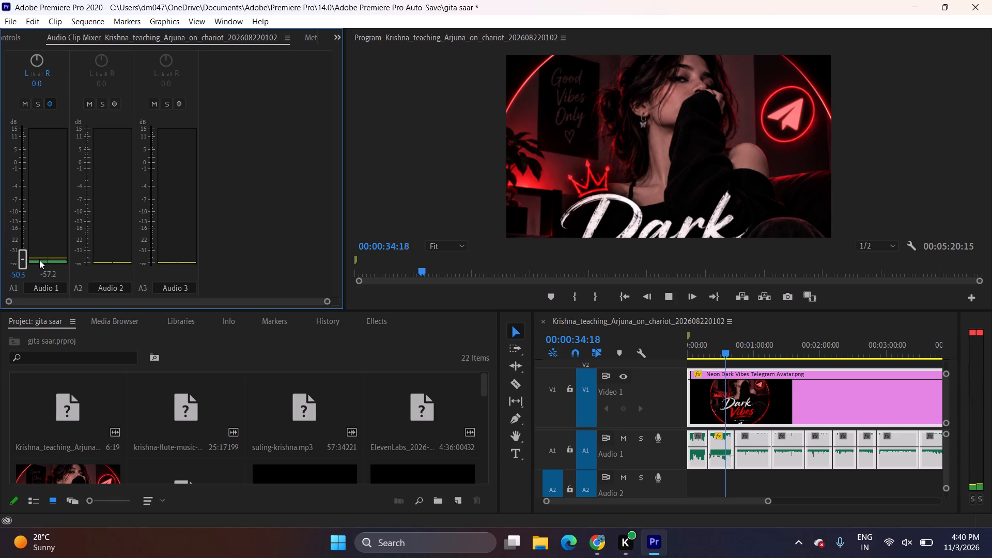
drag(39, 260, 39, 259)
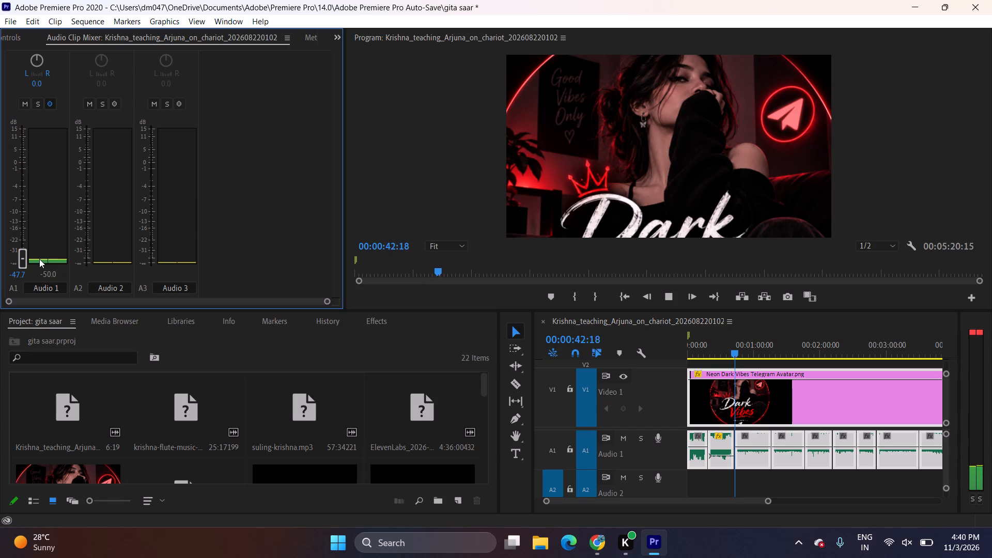
drag(39, 259, 40, 193)
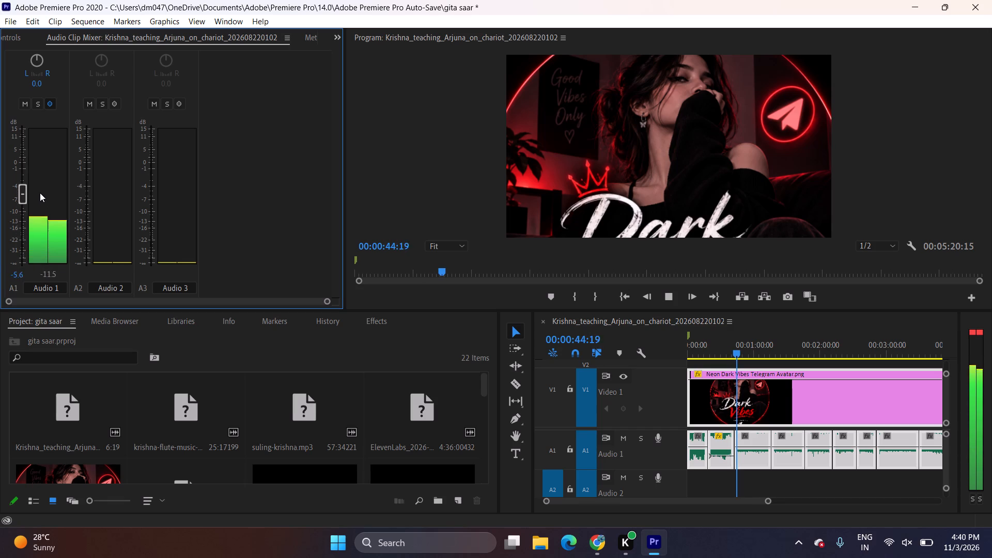
drag(40, 193, 32, 181)
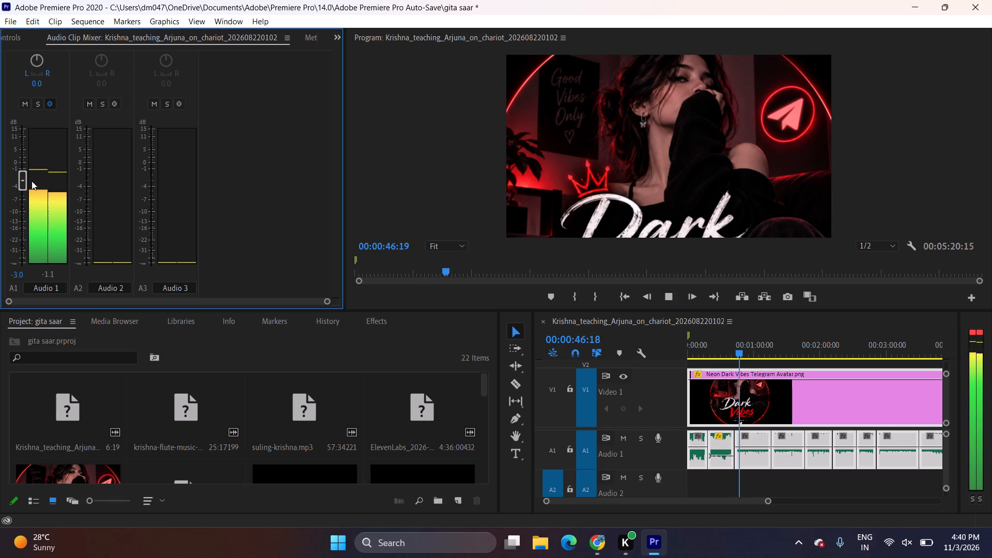
drag(32, 181, 32, 191)
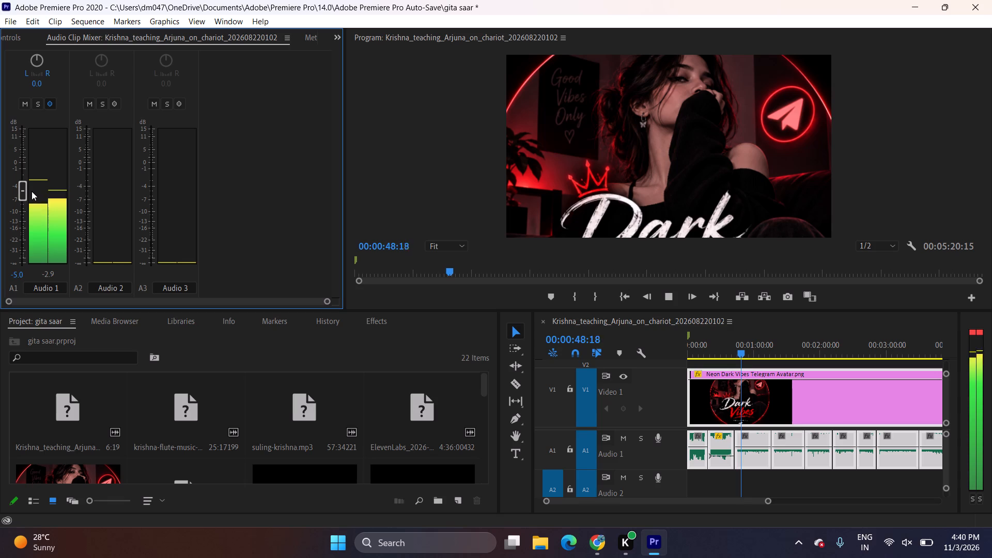
drag(32, 191, 31, 191)
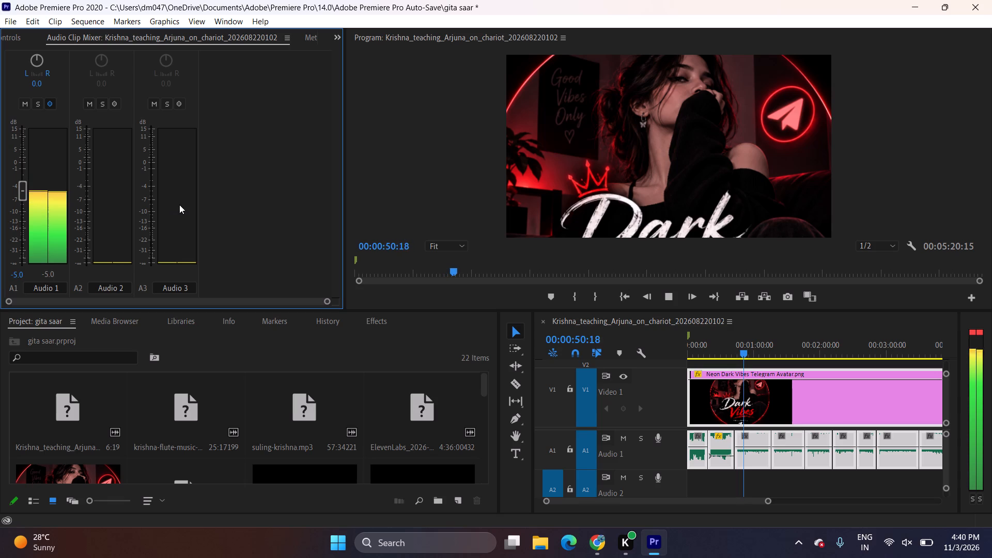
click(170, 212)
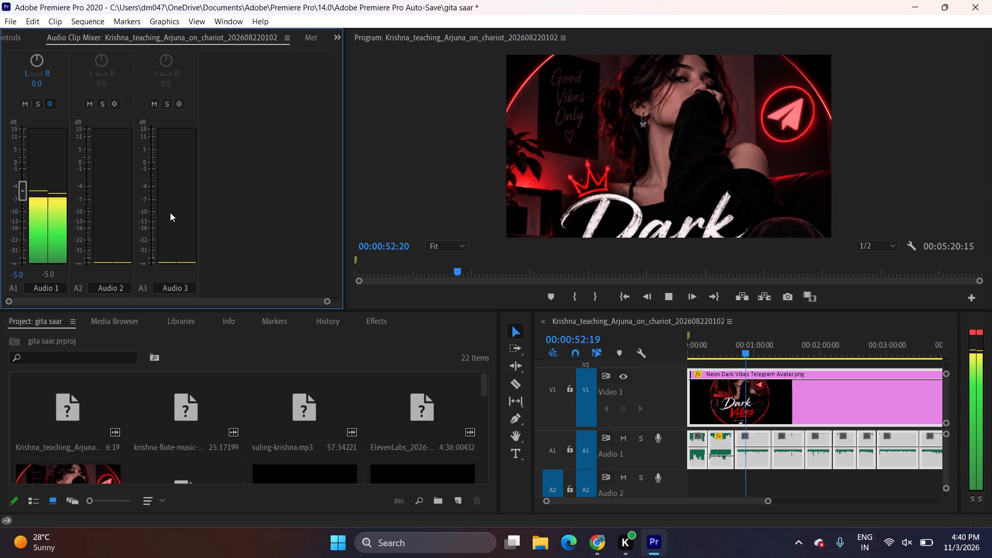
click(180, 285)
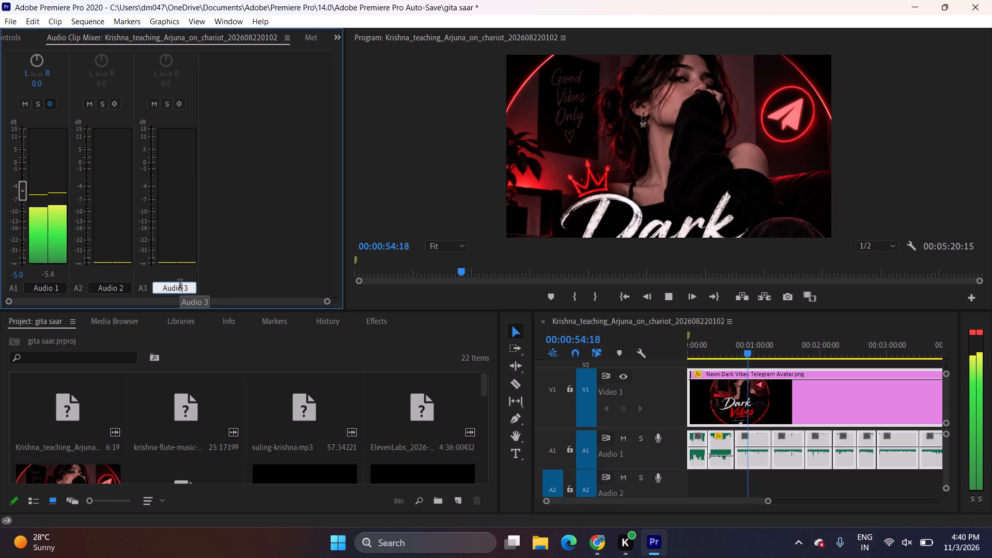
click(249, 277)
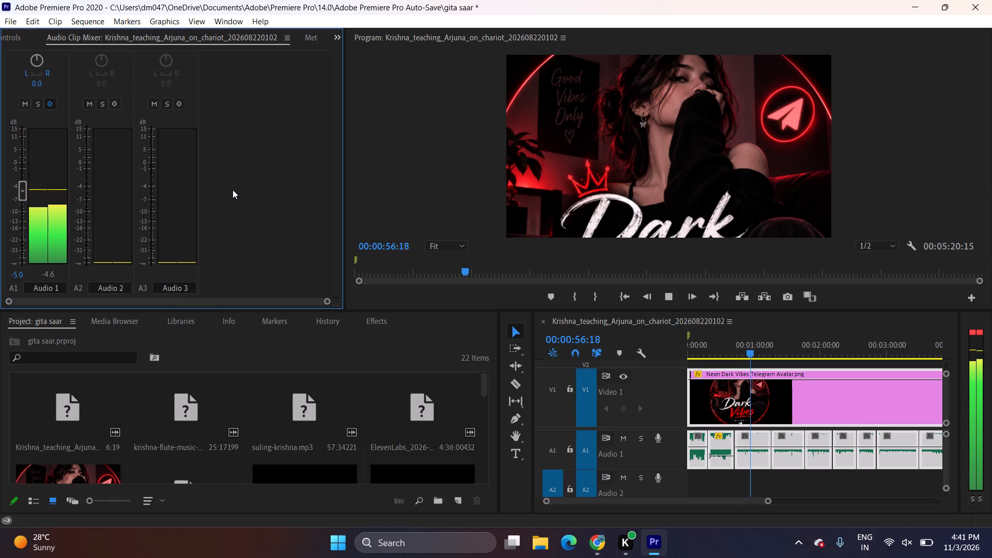
View the selected clips' metadata, then bring Effect Controls back to the front.
click(308, 35)
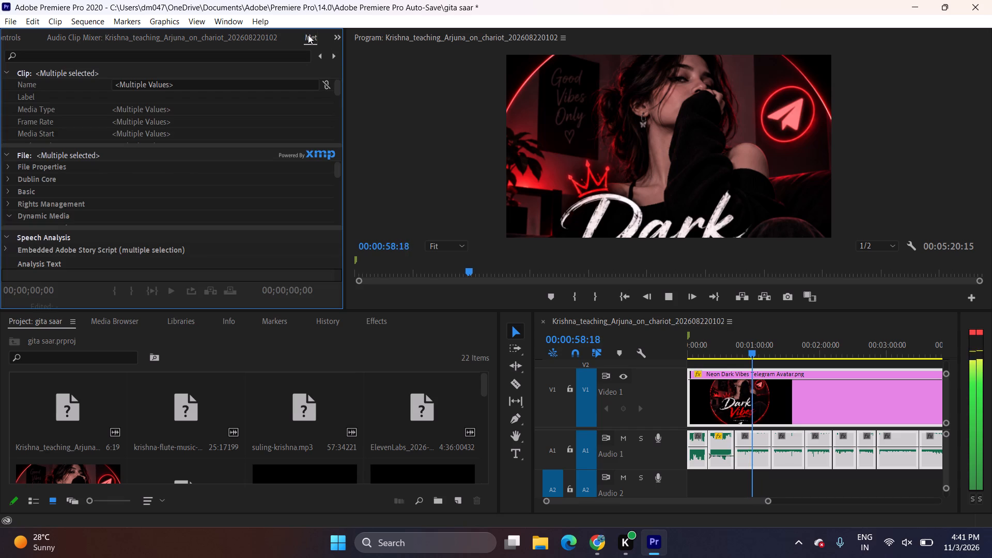
click(337, 37)
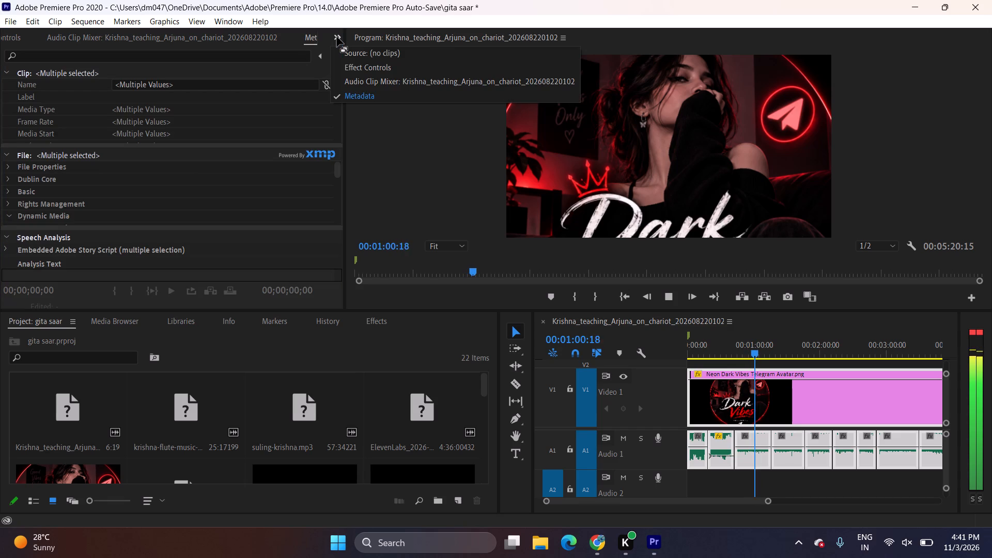
click(369, 66)
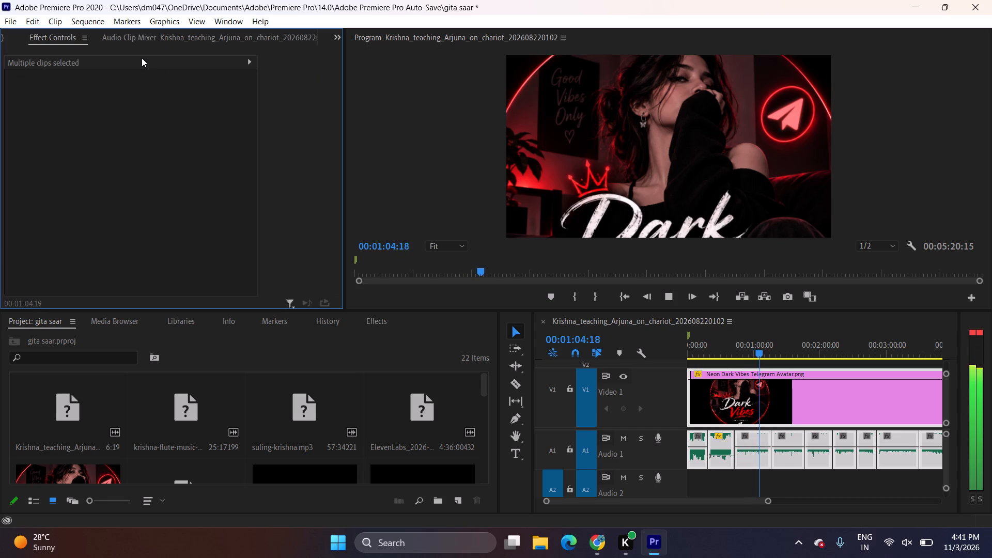
Stop the sequence playback at about 00:01:11:21.
click(383, 38)
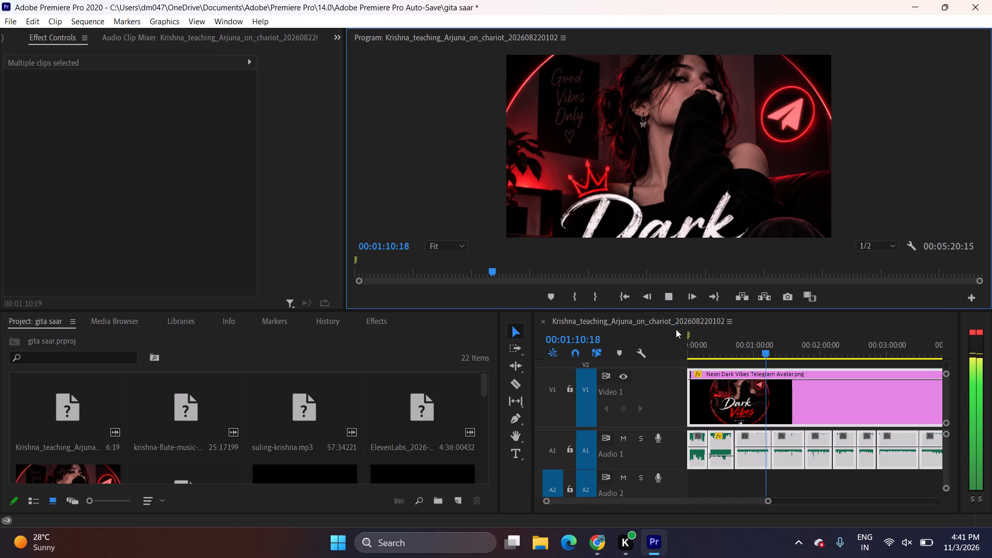
click(668, 298)
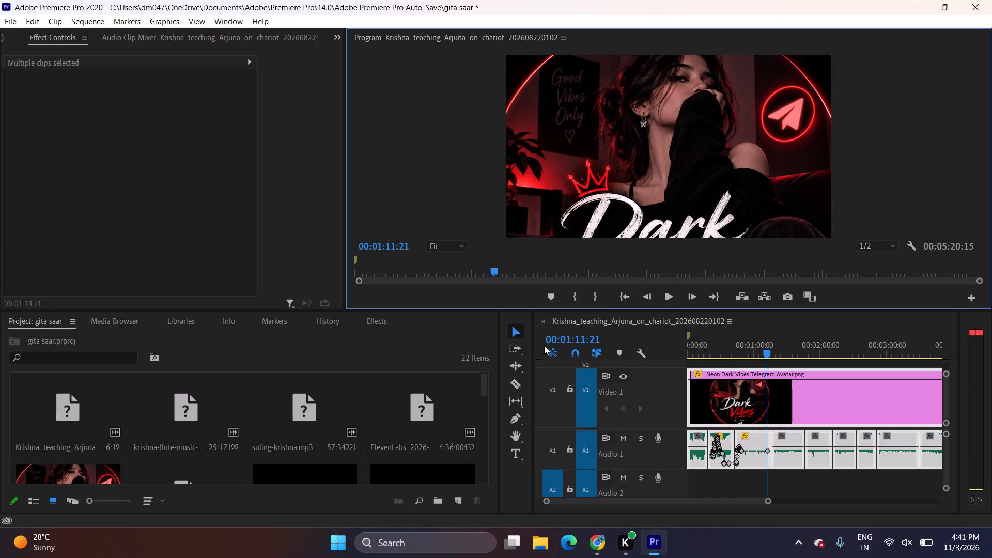
Narrow the Project, Tools and Effect Controls areas to widen the timeline and the Program monitor.
click(497, 383)
drag(498, 381, 162, 338)
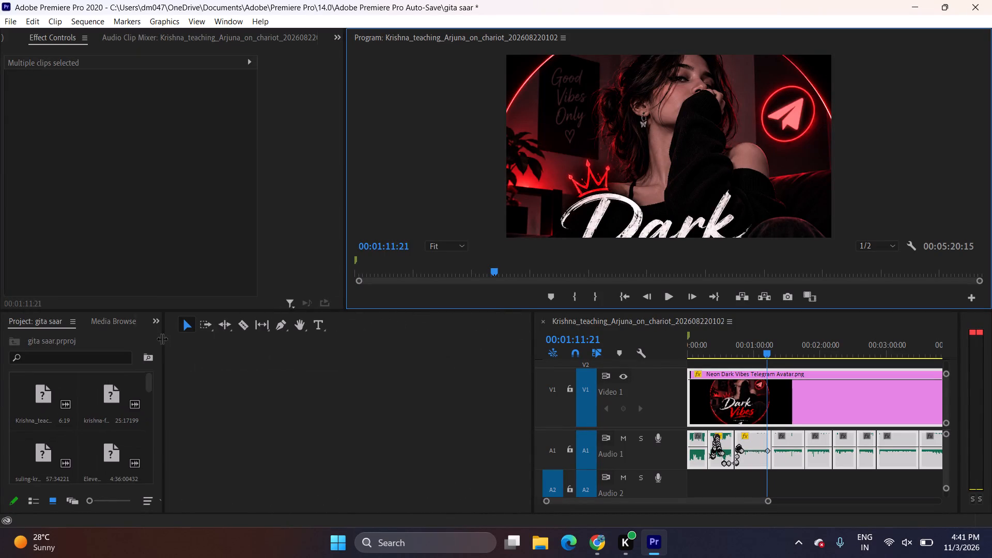
drag(162, 338, 165, 341)
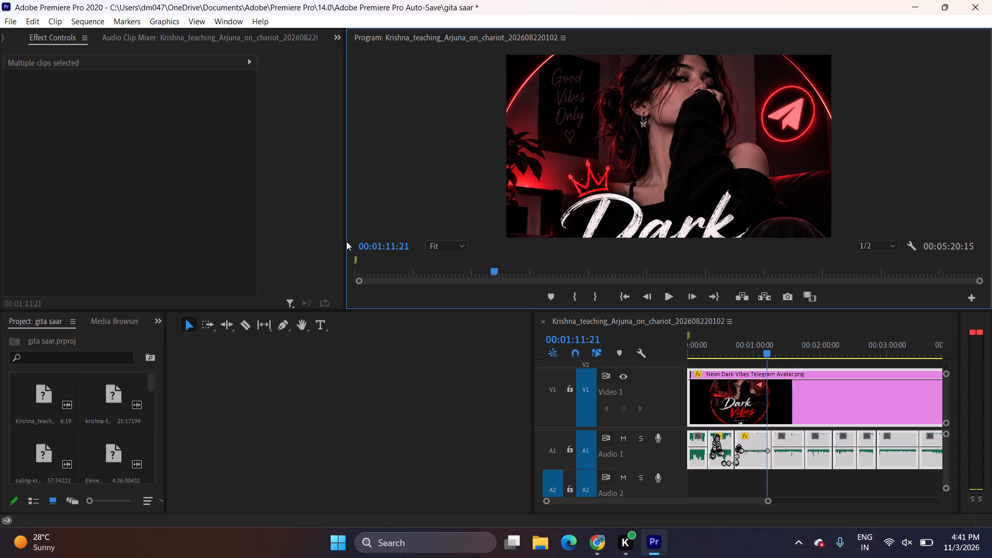
drag(345, 241, 187, 236)
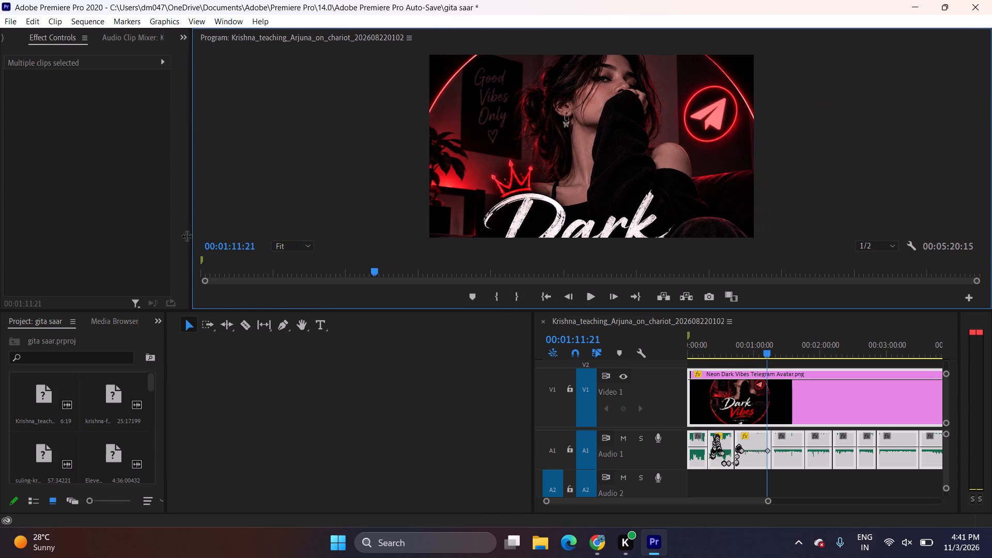
drag(187, 236, 307, 244)
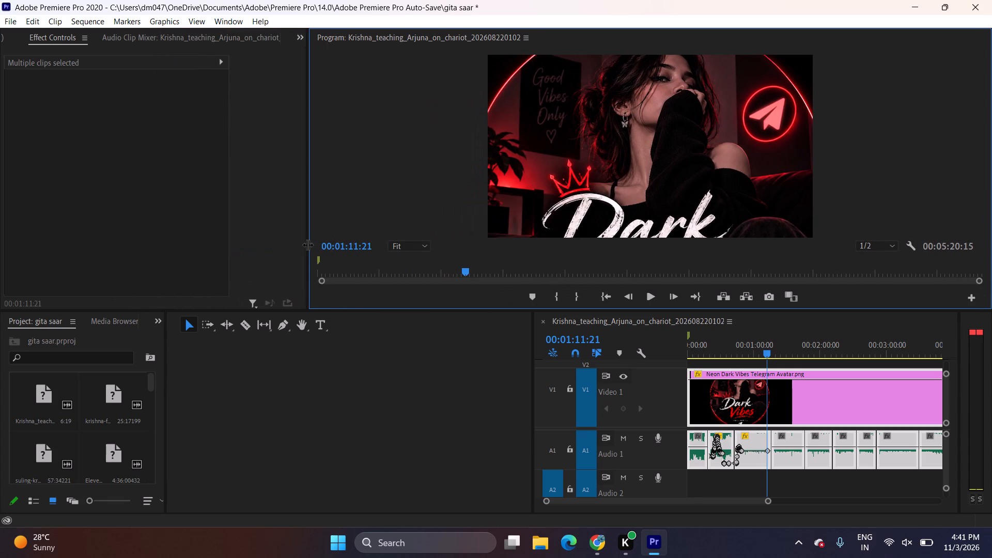
drag(307, 244, 292, 245)
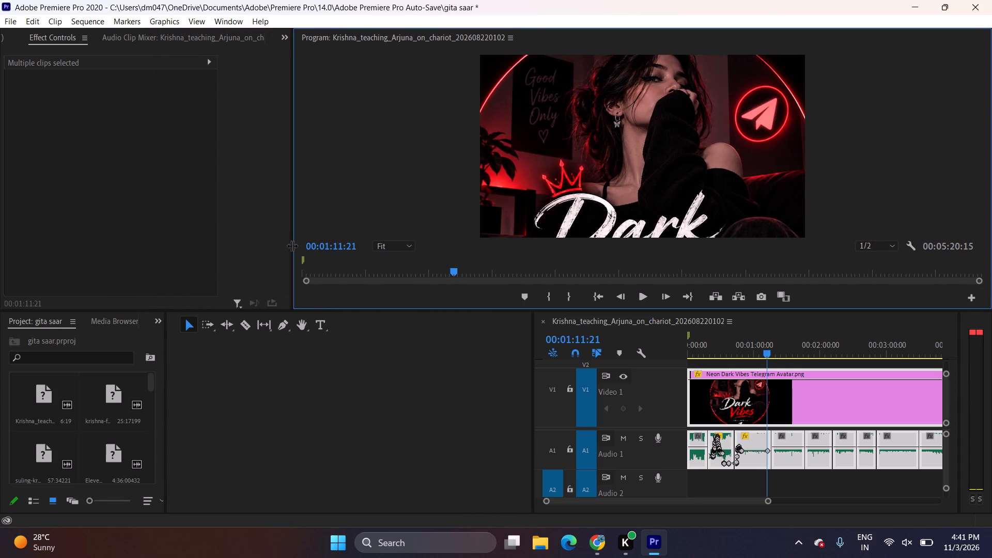
drag(531, 388, 277, 356)
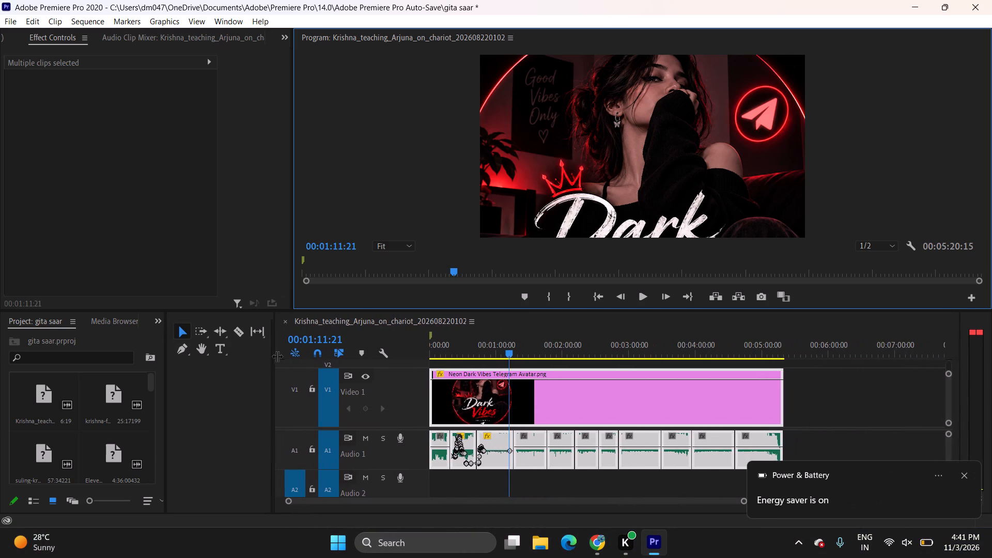
drag(277, 356, 198, 342)
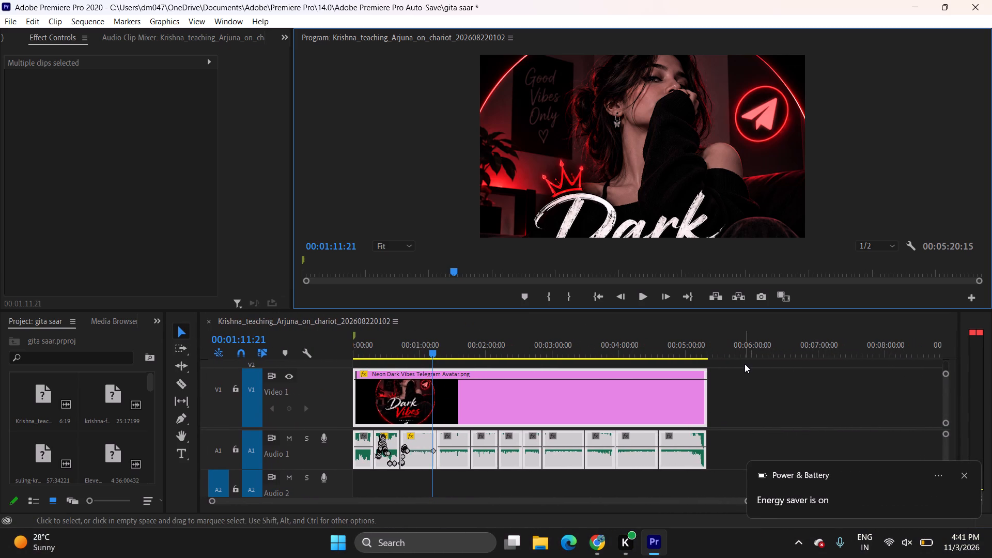
Dismiss the battery notification and close the application, saving the changes to gita saar.prproj.
click(967, 474)
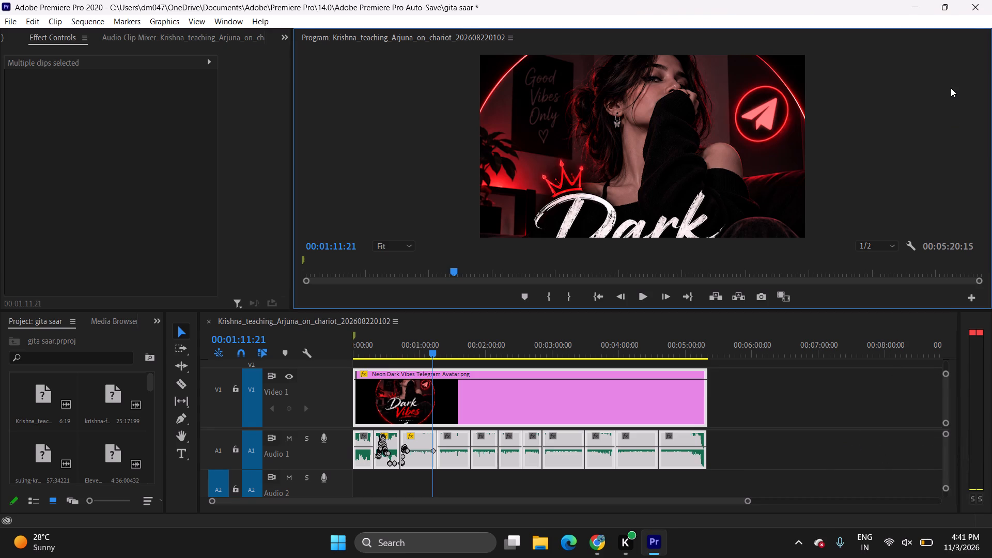
click(980, 8)
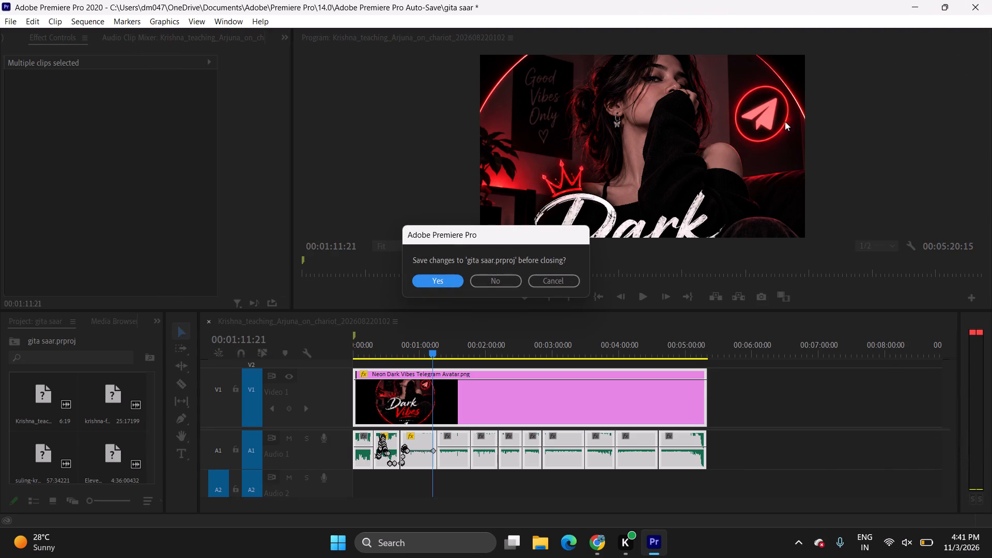
click(450, 281)
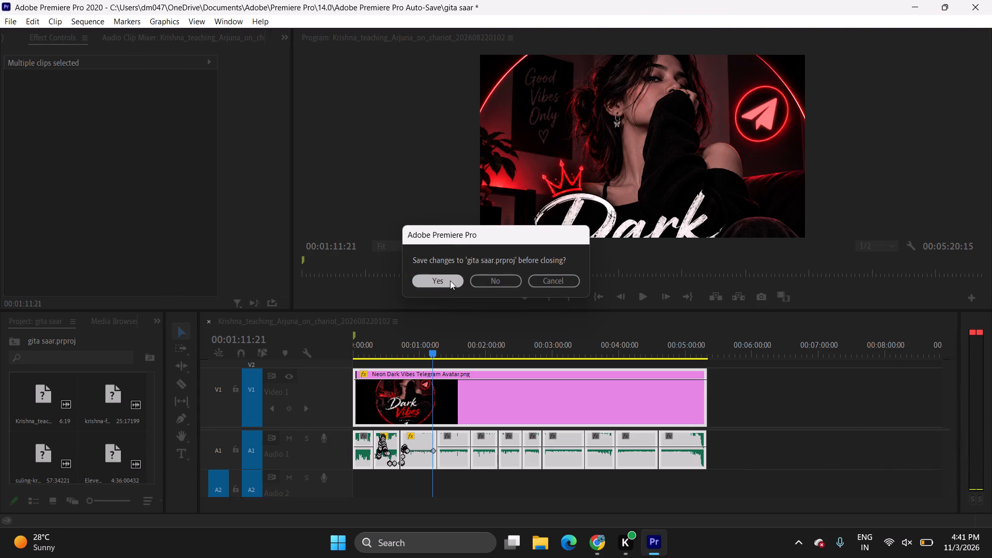